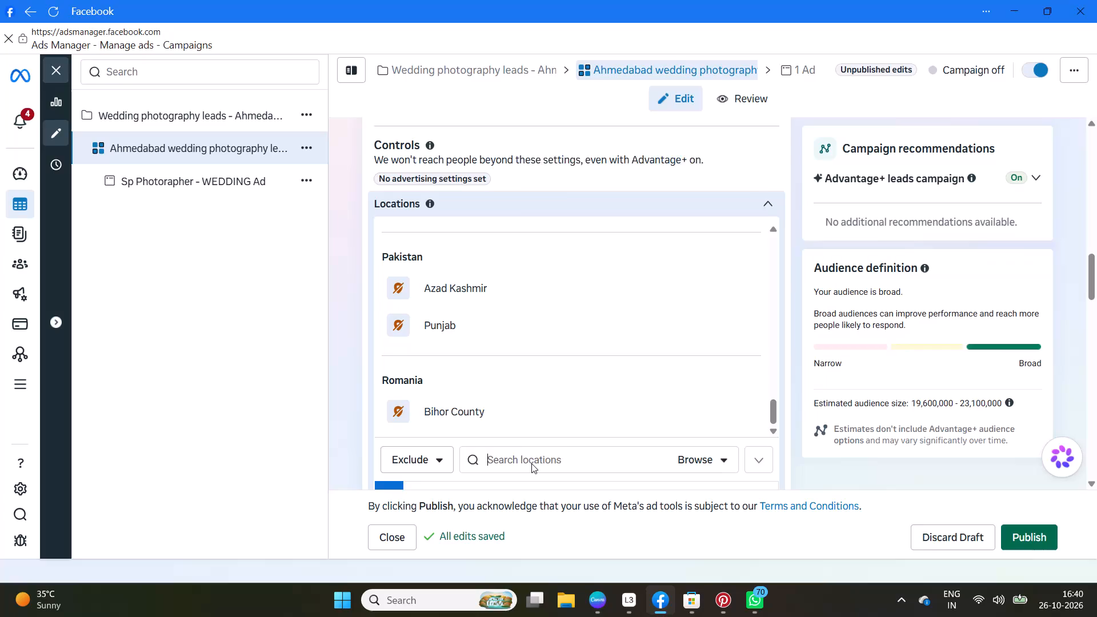
Paste the copied Gujarat town list, starting with Gandhinagar, Sanand and Bavla, as bulk Towns/Cities exclusions and match the locations.
click(586, 281)
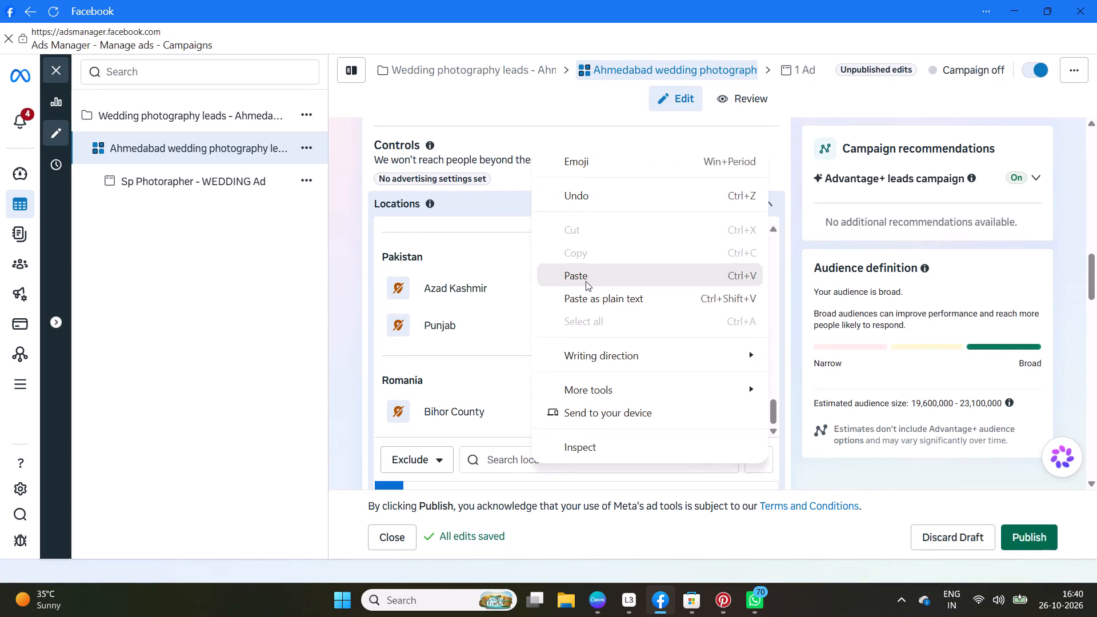
click(434, 280)
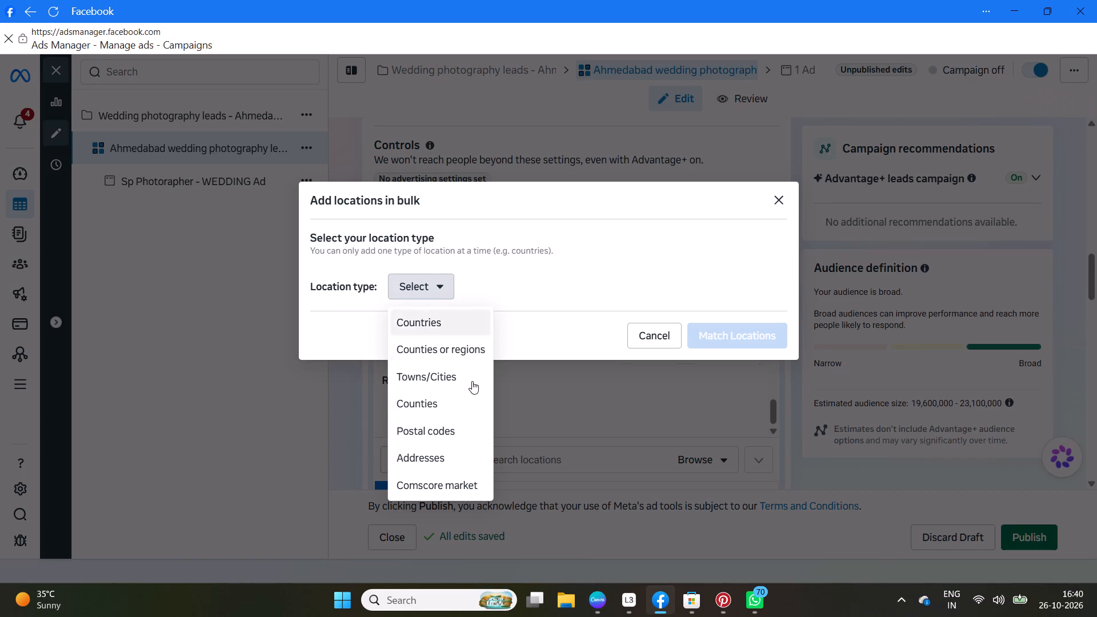
click(459, 378)
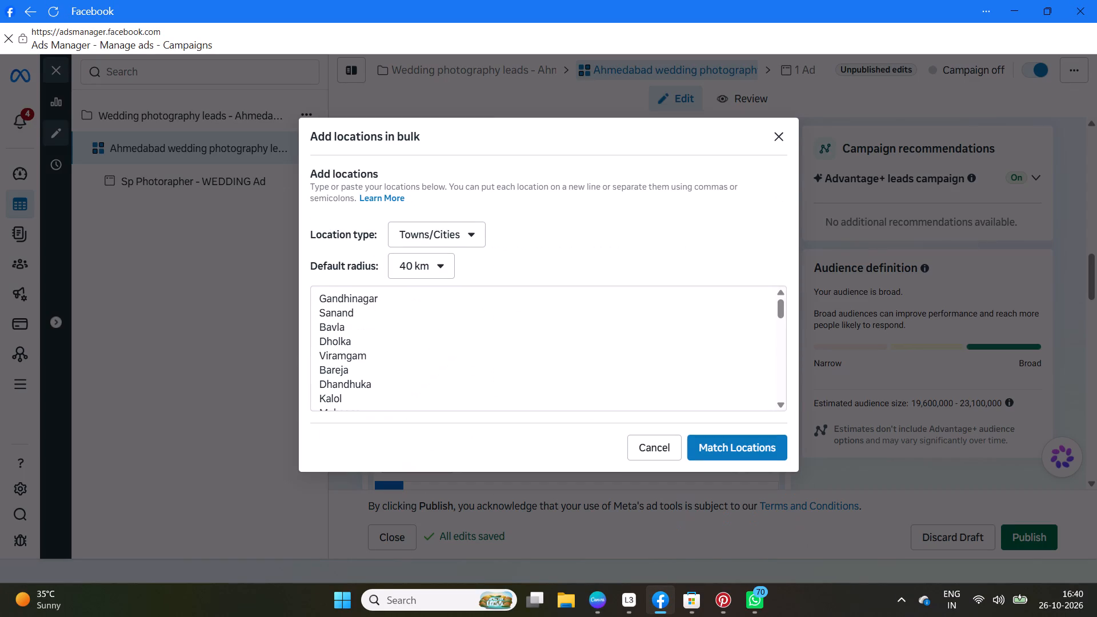
scroll(662, 399, down, 2)
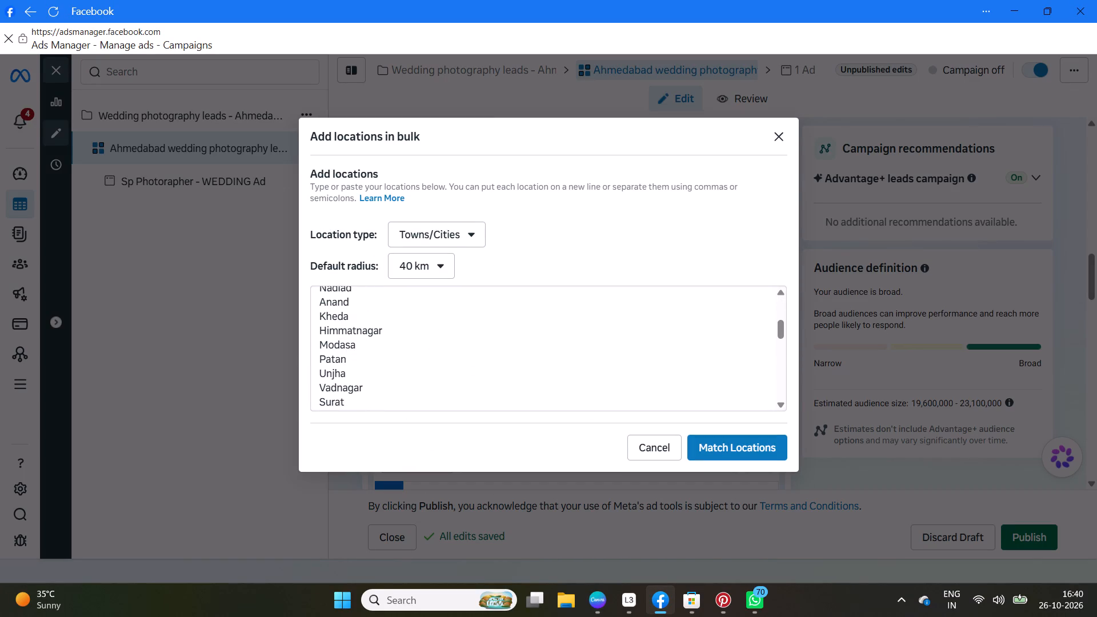
scroll(662, 399, down, 4)
click(728, 447)
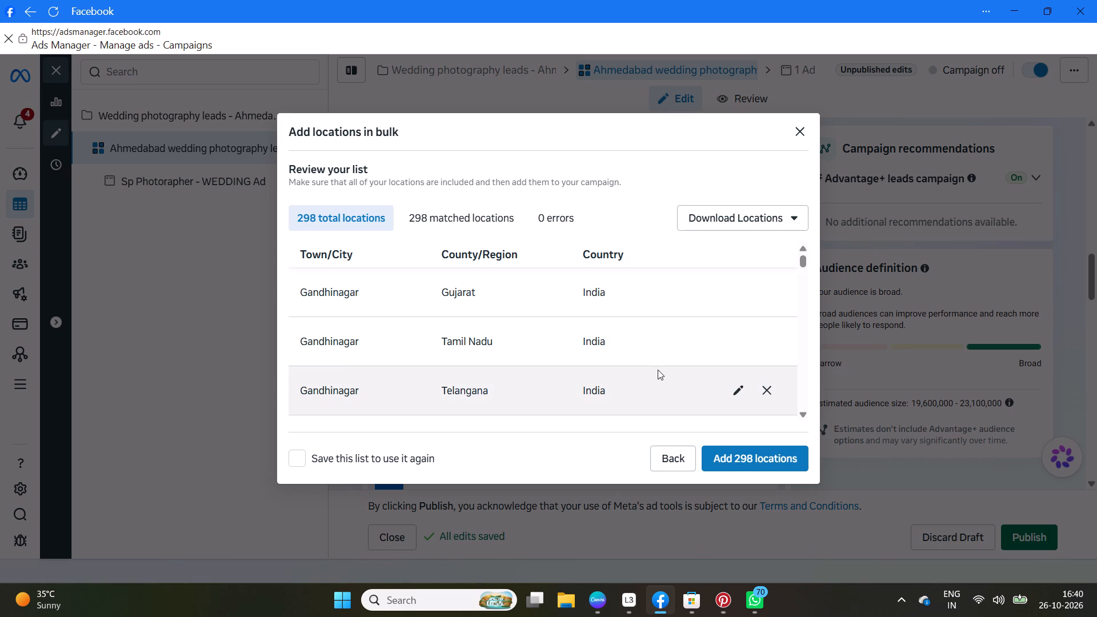
Review the matched towns in the bulk list, checking each one's region and country.
scroll(614, 352, down, 10)
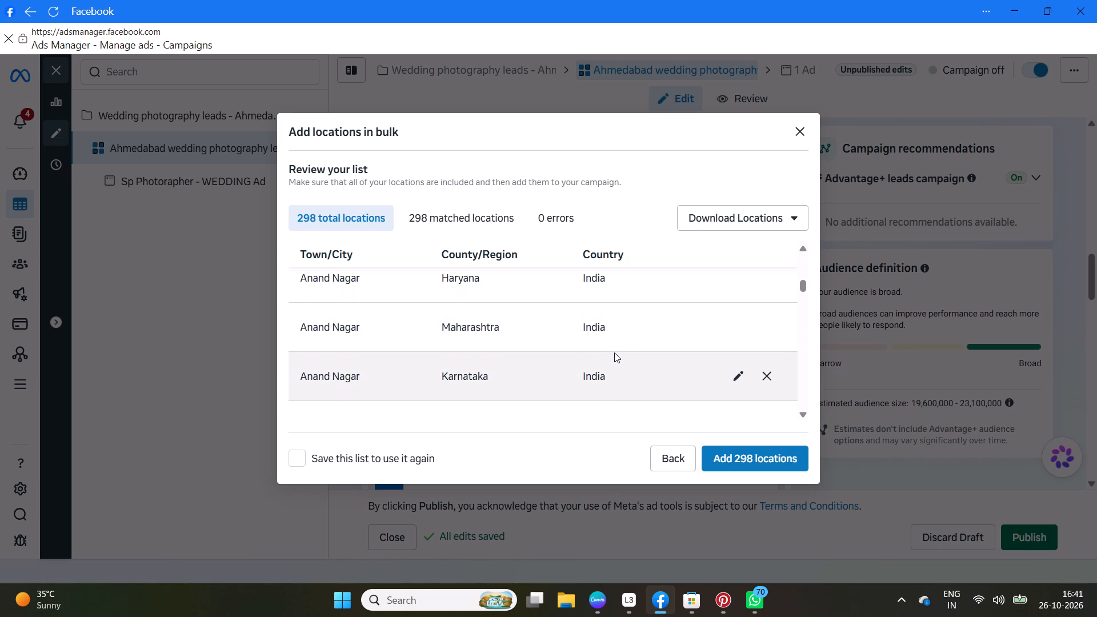
scroll(614, 352, up, 1)
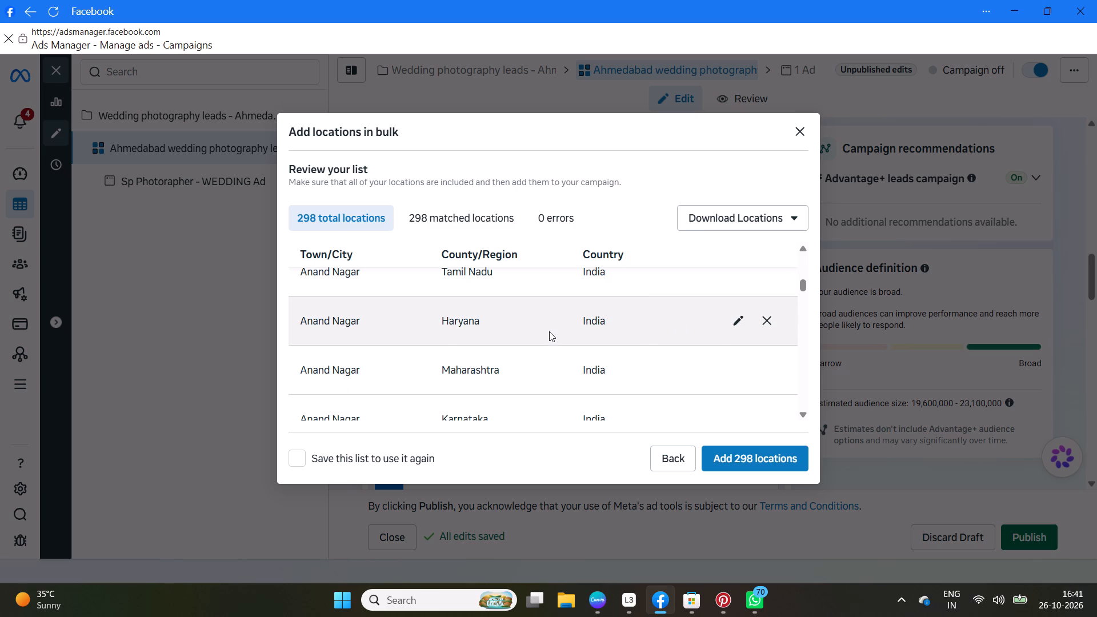
scroll(549, 331, down, 10)
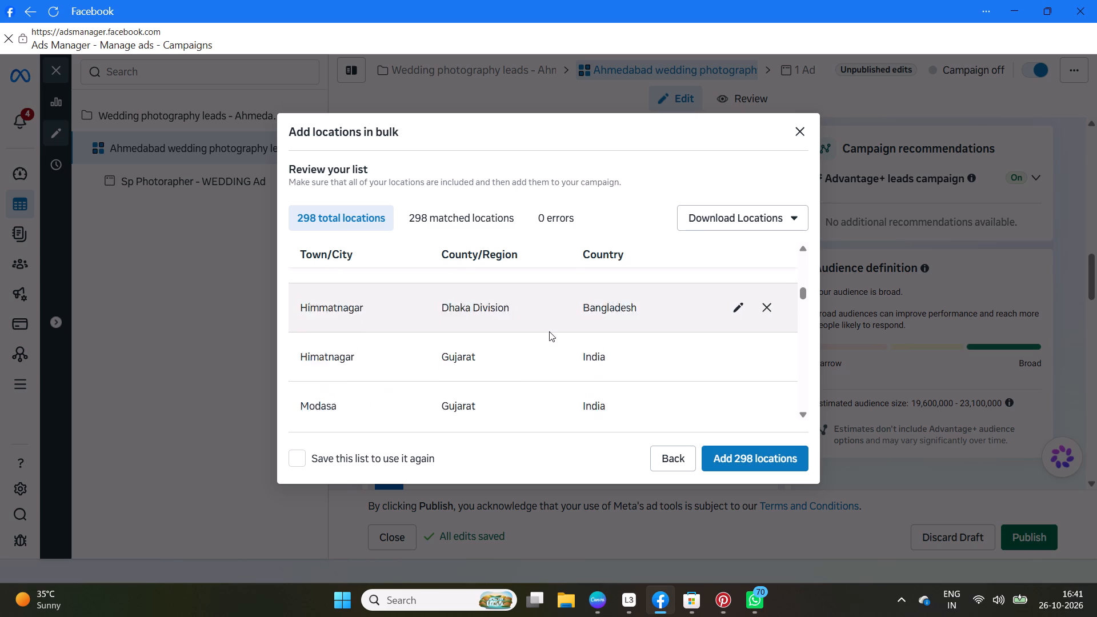
scroll(549, 331, down, 2)
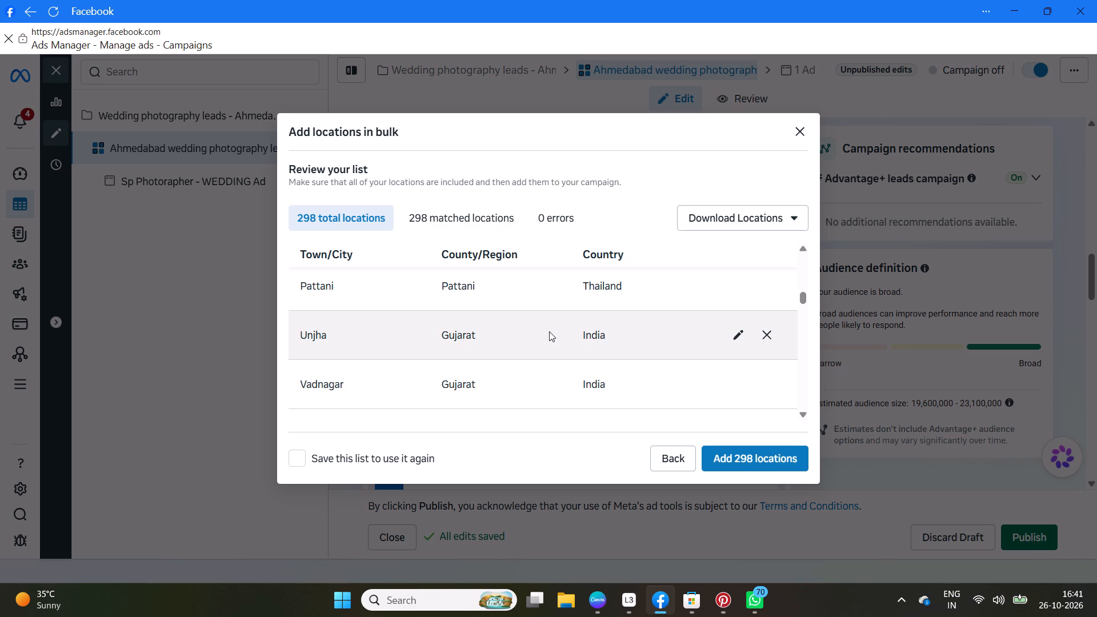
scroll(549, 331, down, 3)
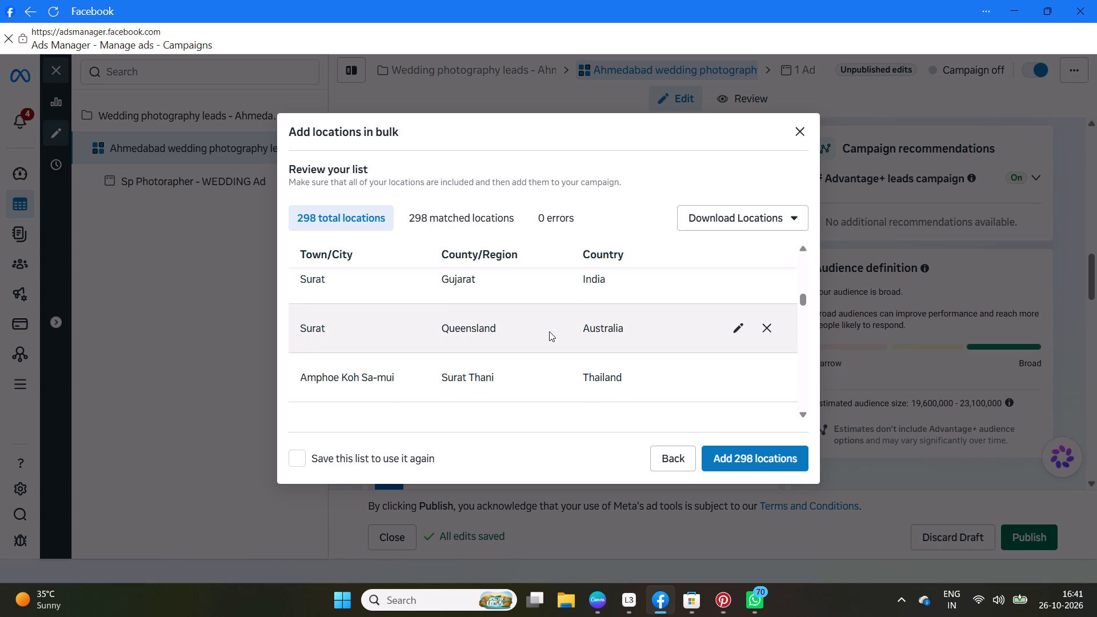
scroll(646, 340, down, 1)
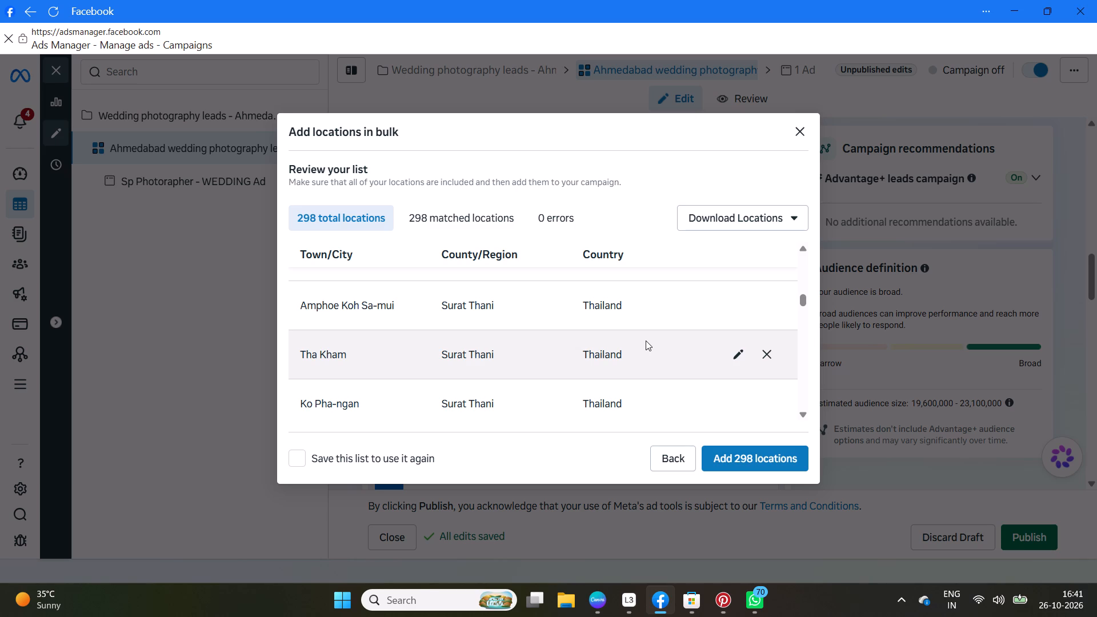
Add all the matched towns and cities to the ad set's excluded locations.
click(743, 460)
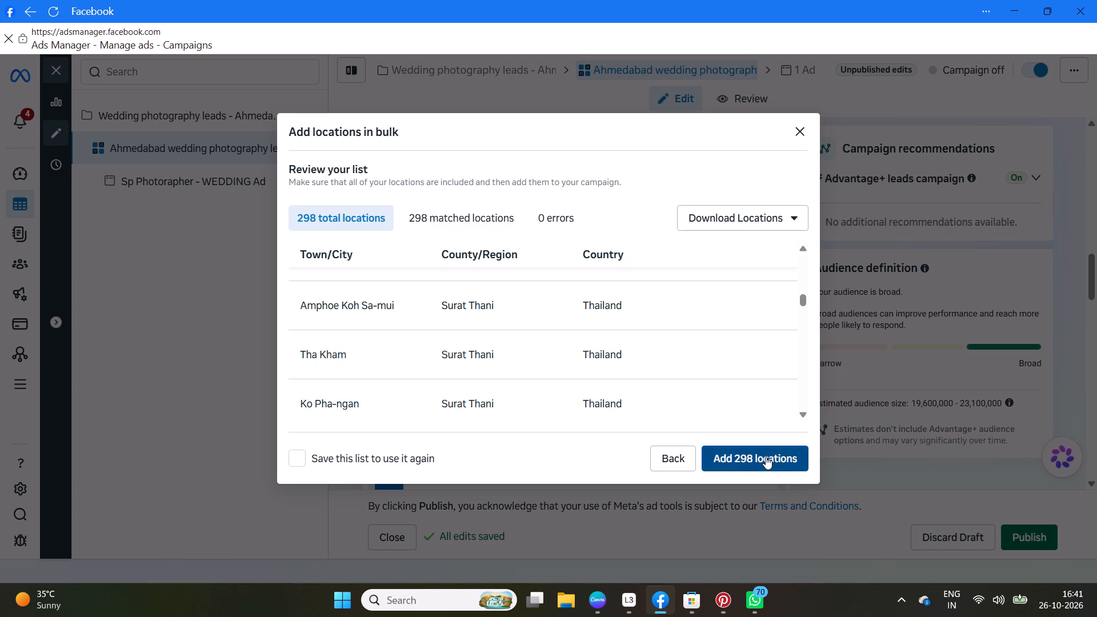
click(765, 456)
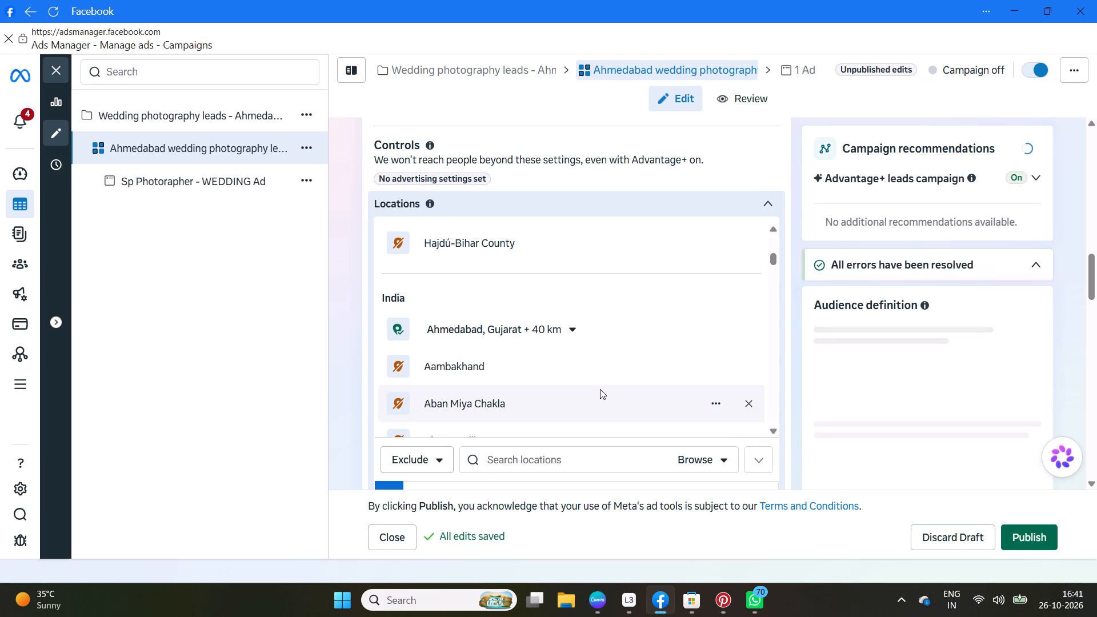
Examine the excluded locations listed under India in the ad set's Locations controls.
scroll(600, 389, down, 2)
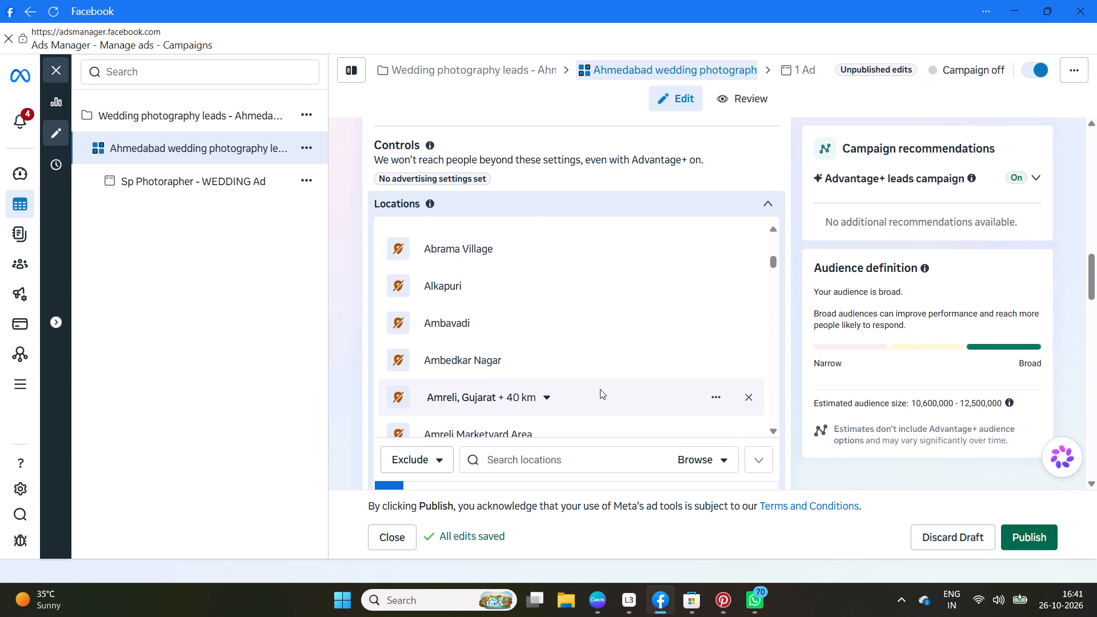
scroll(600, 389, down, 2)
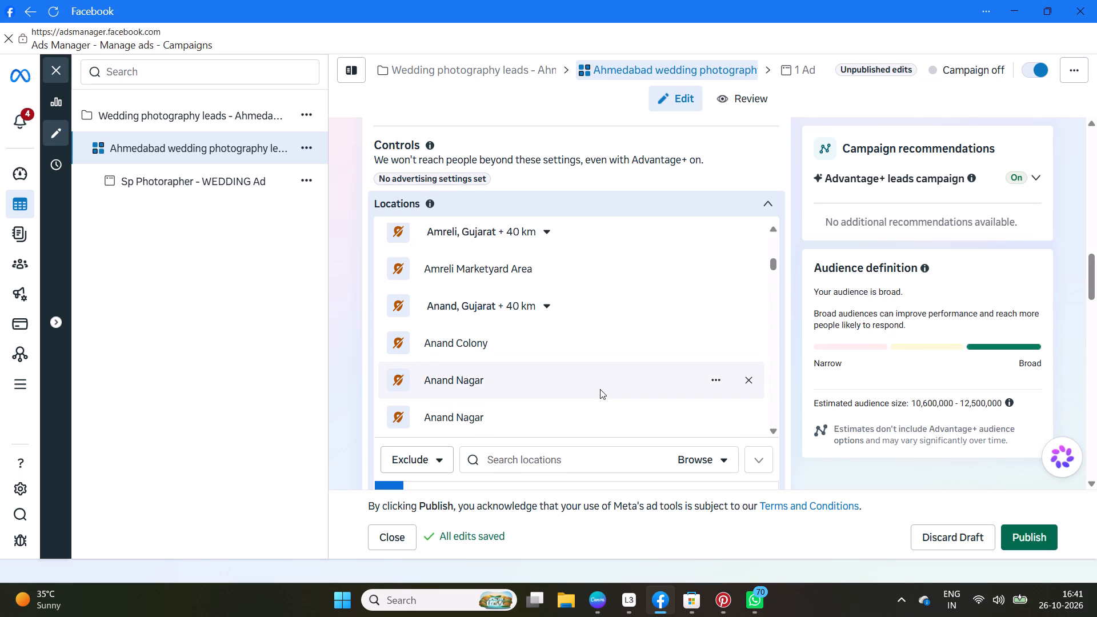
scroll(600, 389, down, 3)
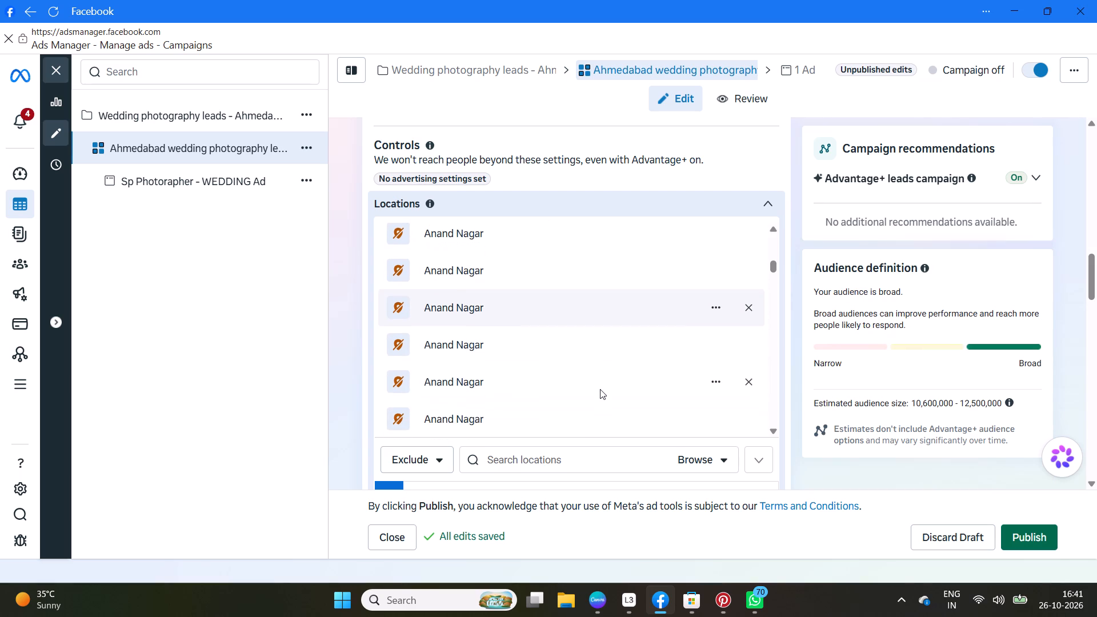
scroll(600, 389, down, 5)
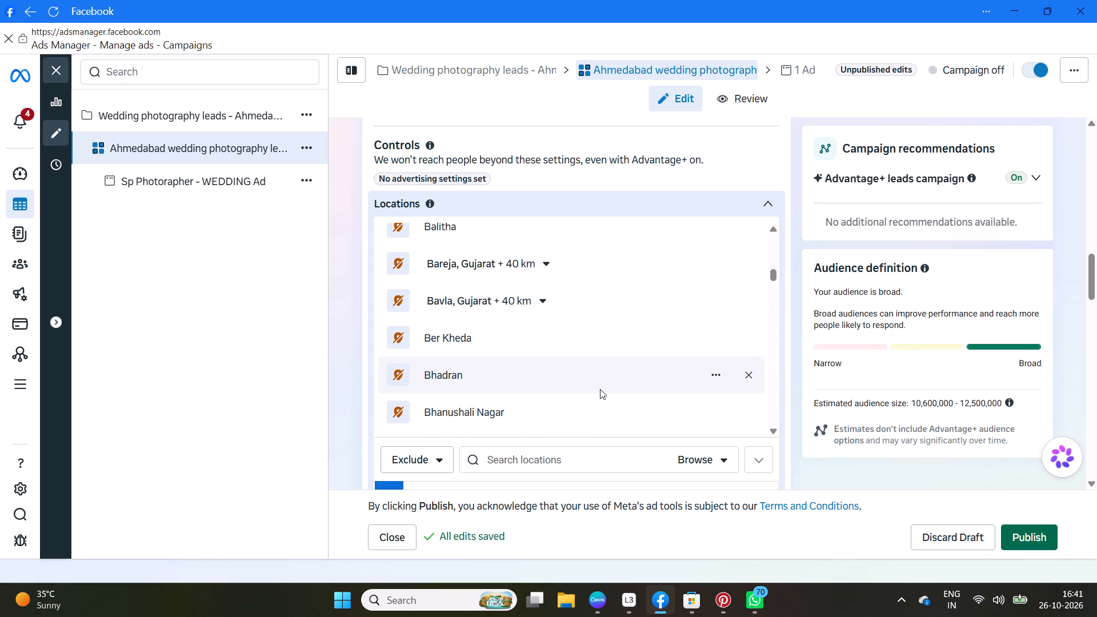
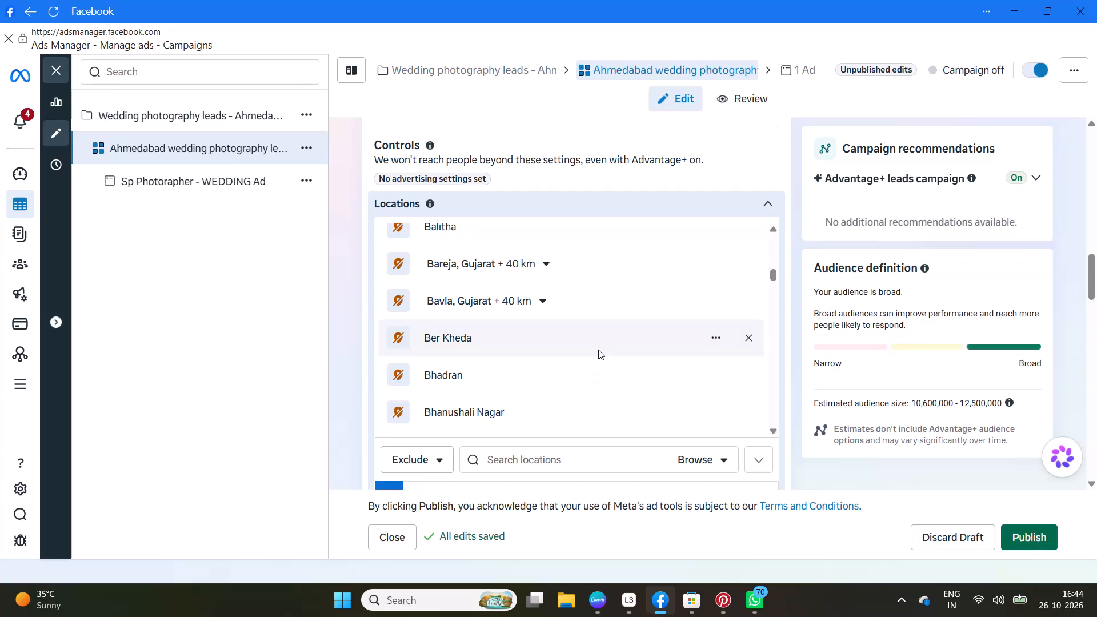
Remove the mismatched Keda, Georgia (Afghanistan) and Hajdú-Bihar County (Hungary) entries from the ad set's excluded locations.
scroll(598, 350, up, 7)
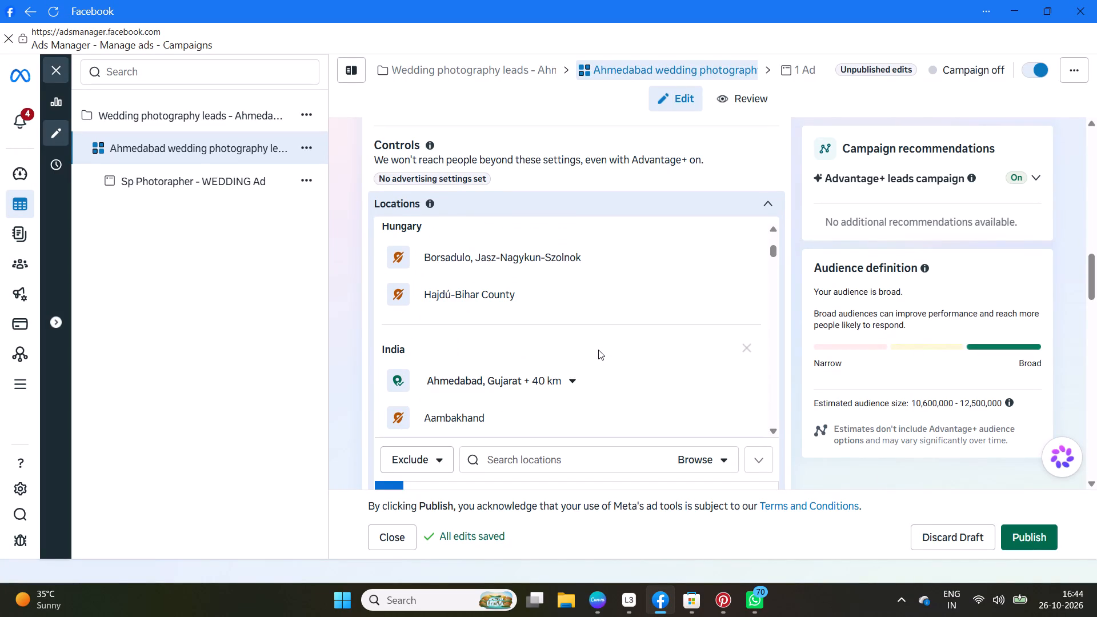
scroll(598, 350, up, 1)
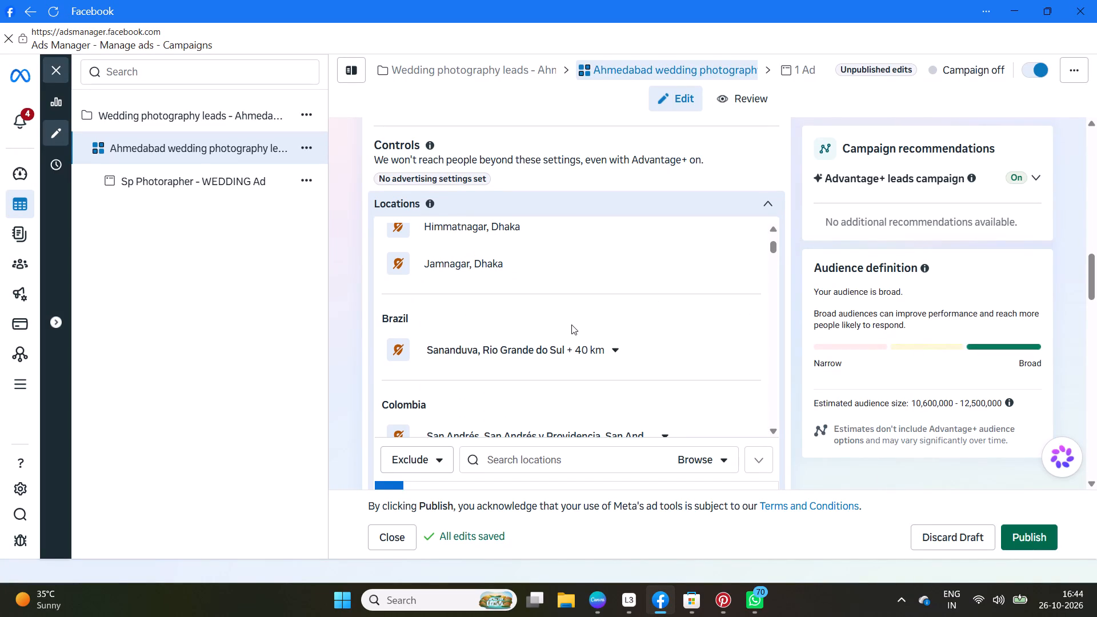
scroll(571, 324, up, 5)
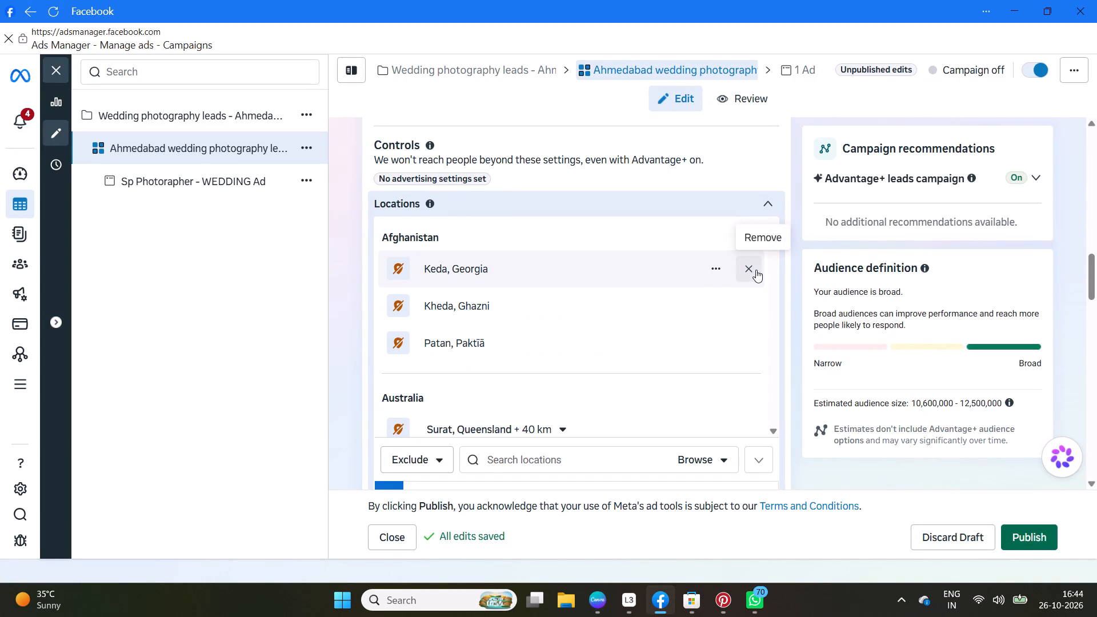
click(756, 270)
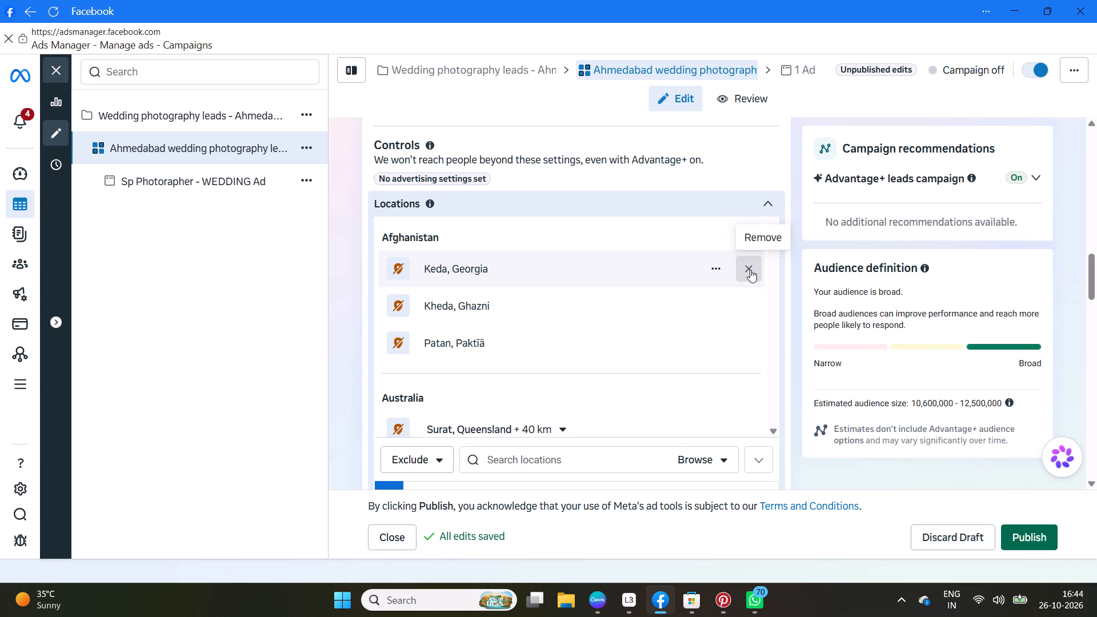
click(750, 270)
click(758, 237)
click(712, 272)
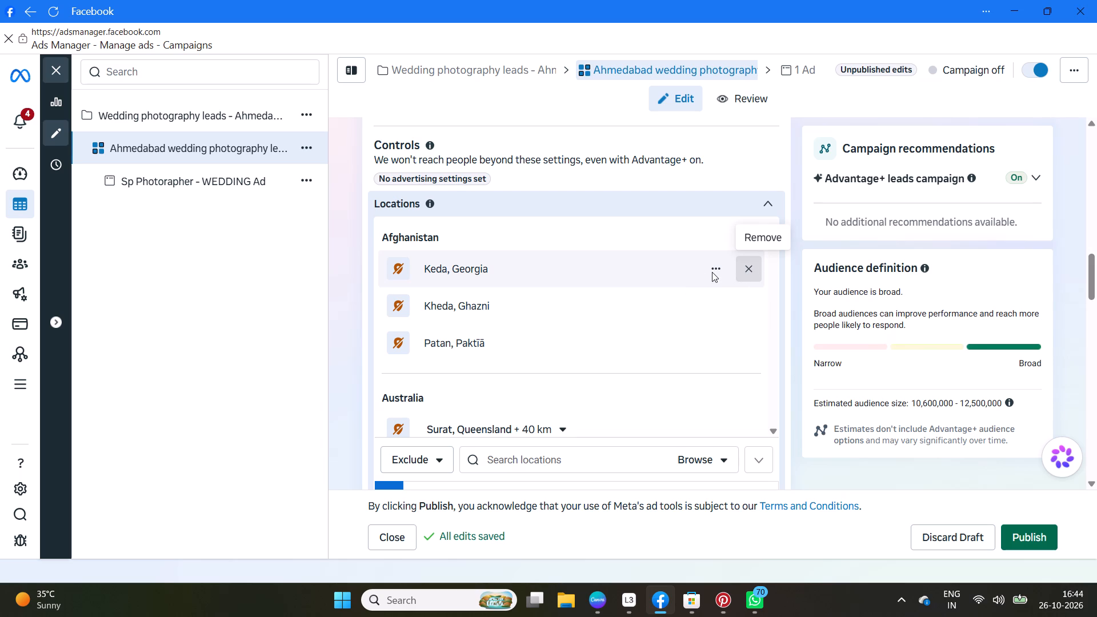
click(719, 265)
right_click(753, 266)
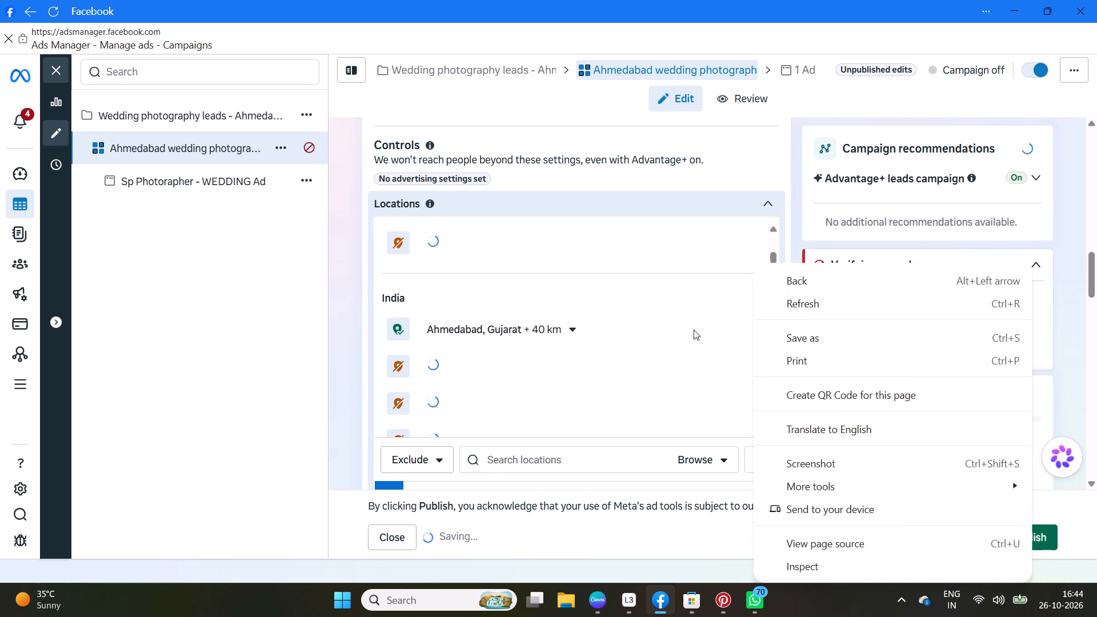
click(650, 294)
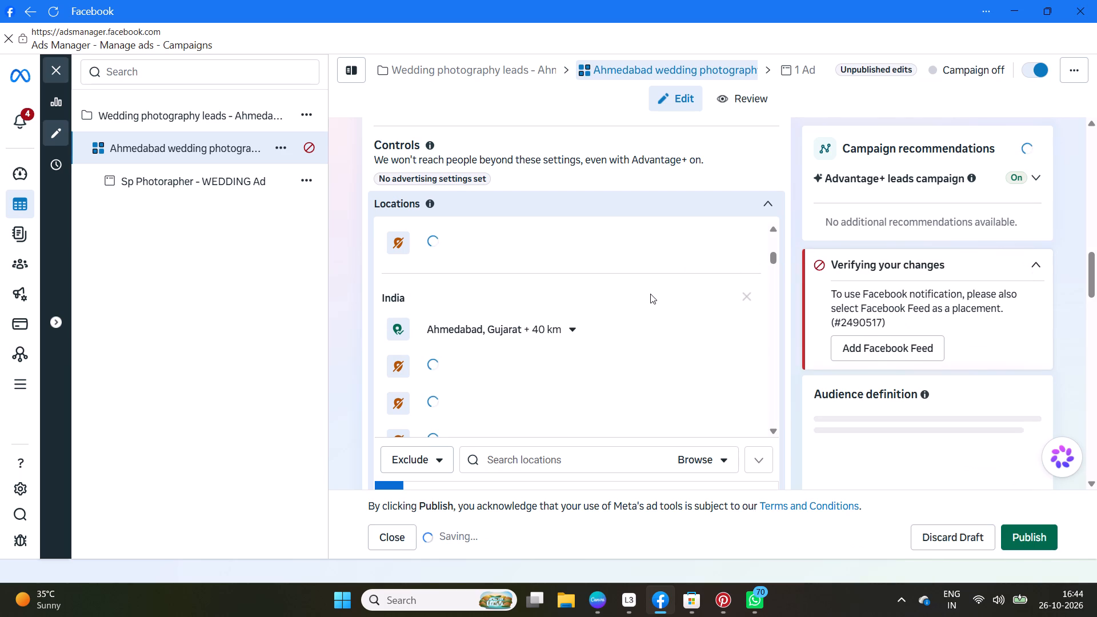
Remove the Borsadulo (Hungary), Guatemala and Veraval exclusions that precede the India group in the location list.
scroll(672, 301, up, 1)
scroll(672, 301, down, 2)
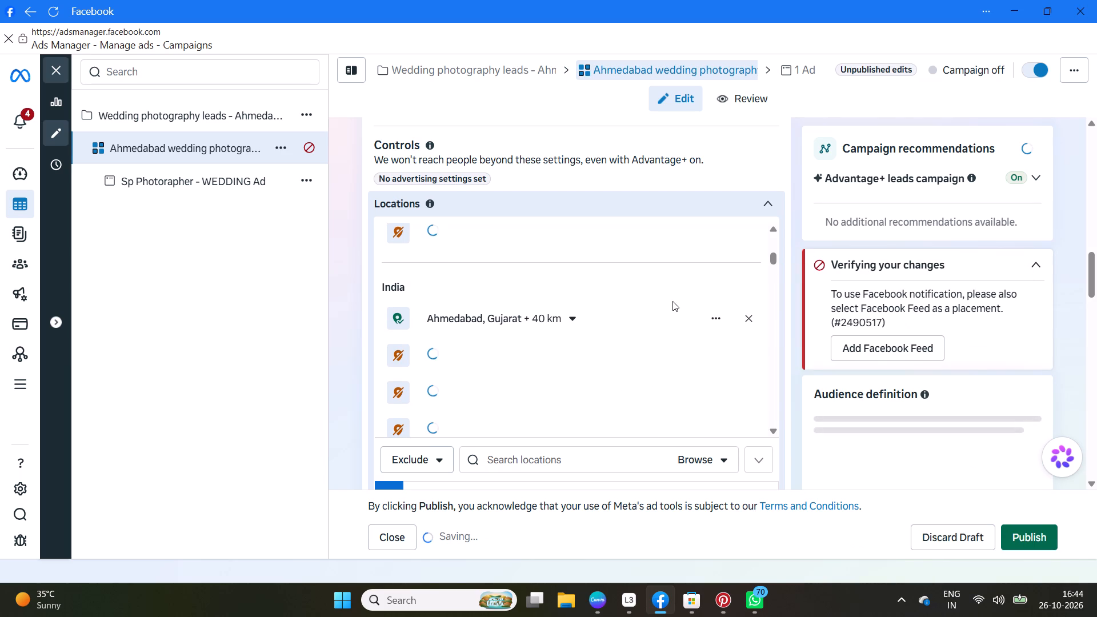
scroll(672, 301, up, 1)
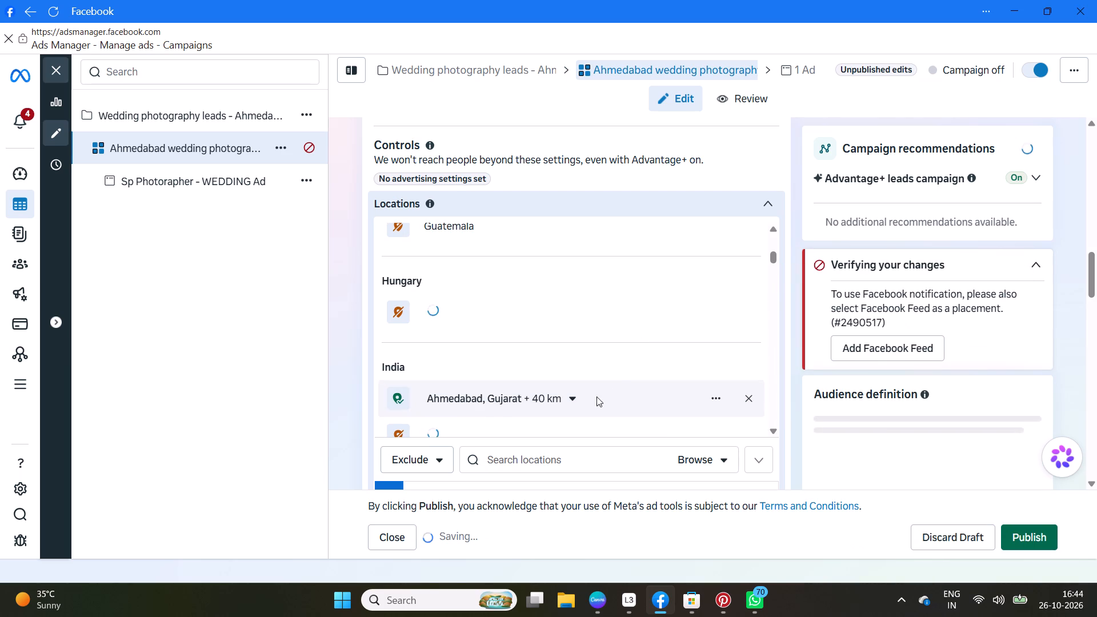
scroll(600, 335, down, 2)
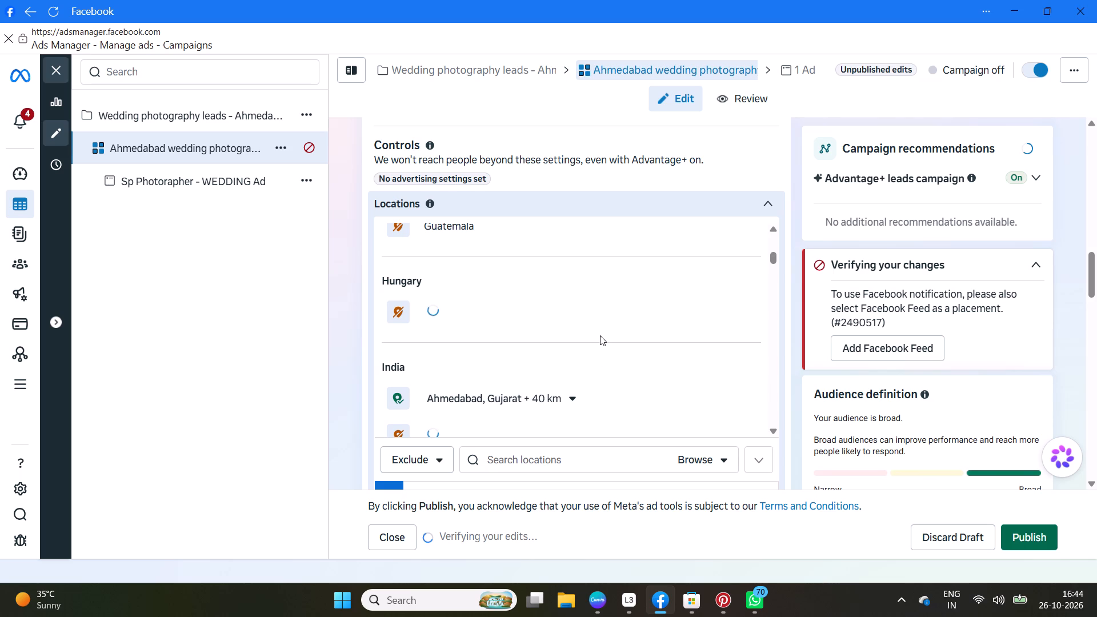
scroll(600, 335, down, 1)
scroll(600, 335, up, 2)
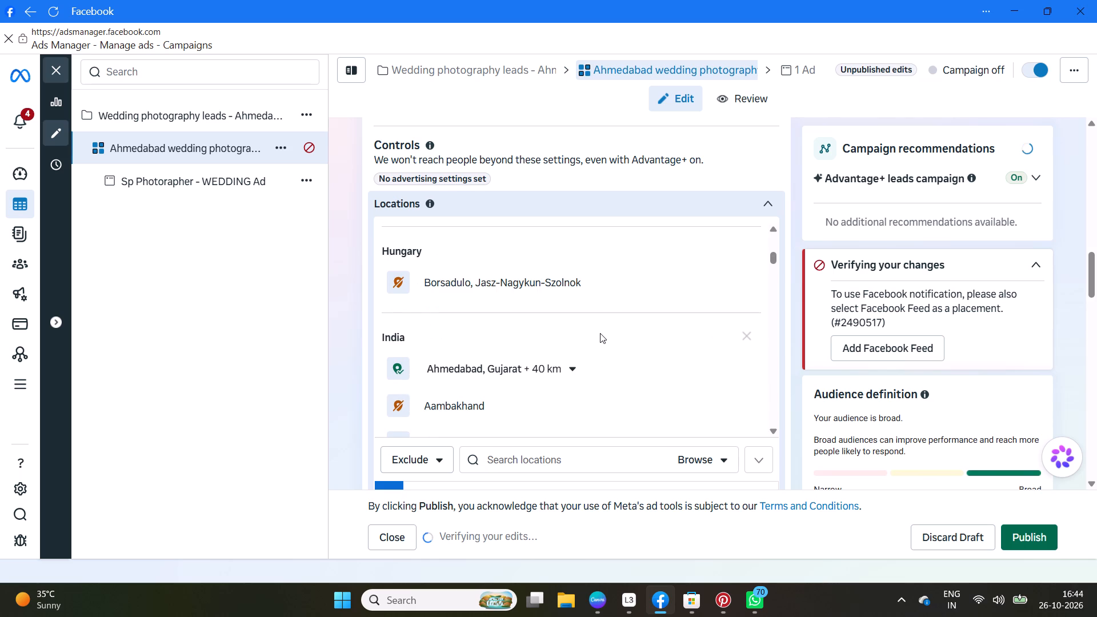
click(747, 283)
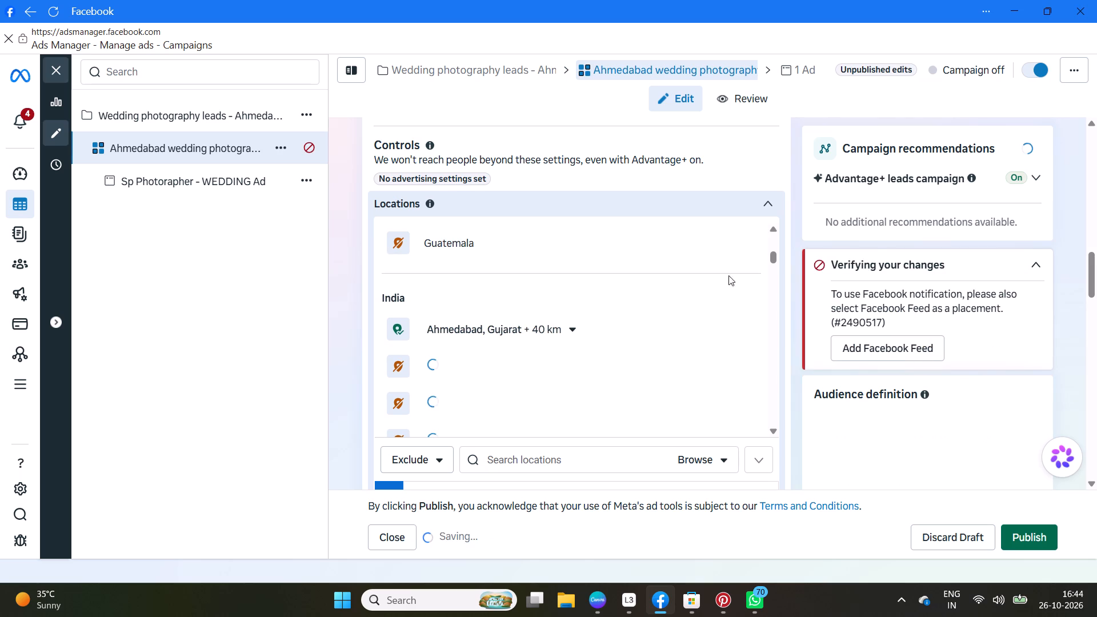
click(750, 243)
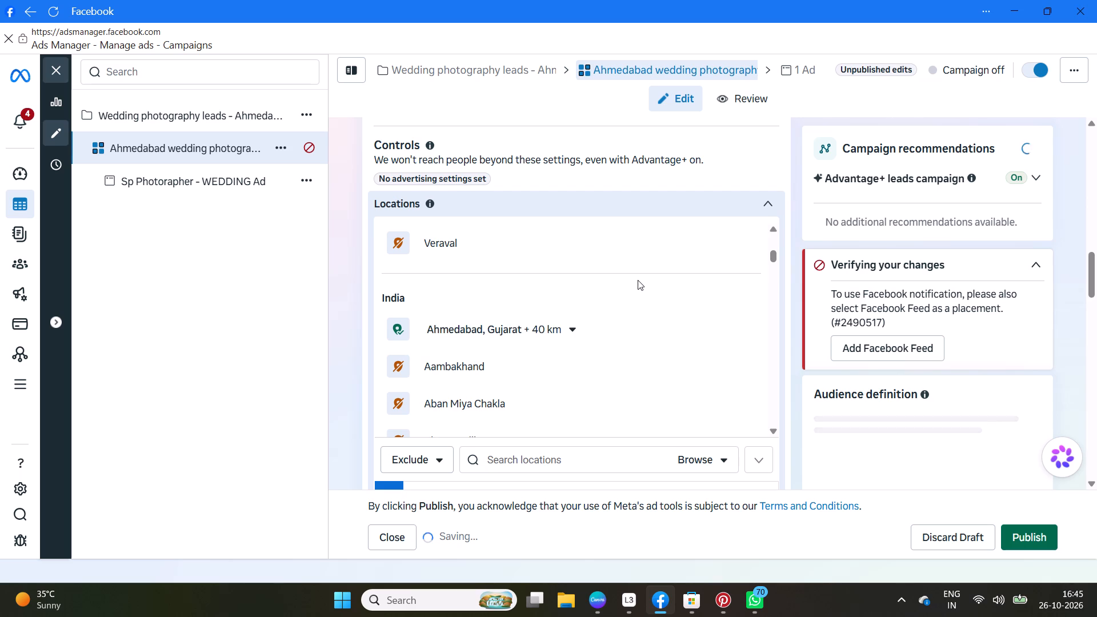
click(751, 242)
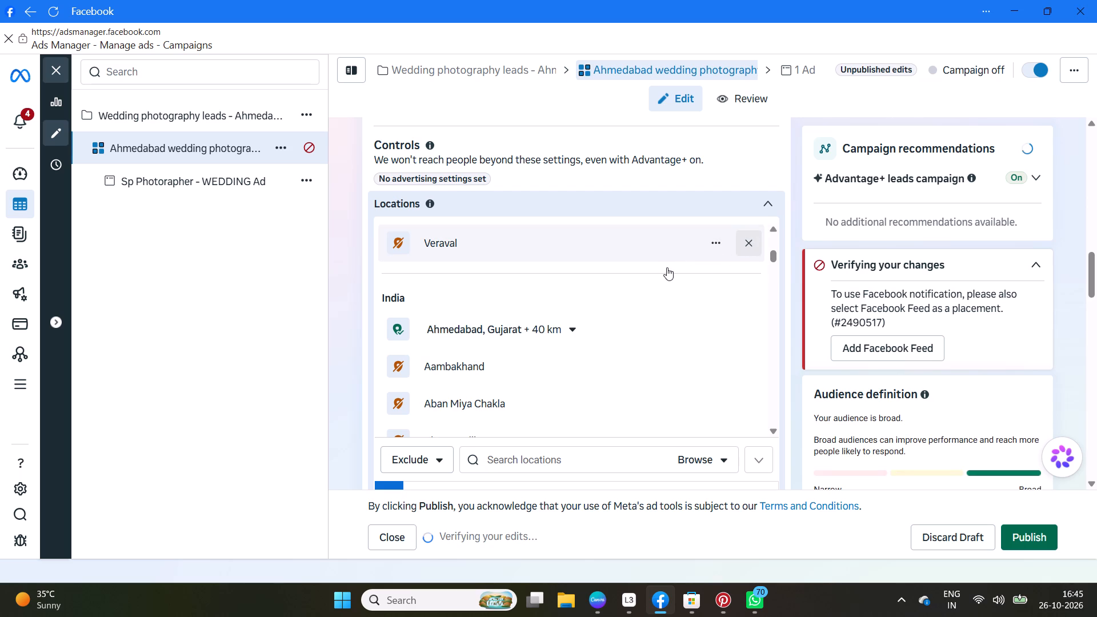
Remove Férel, Bretagne from the excluded locations listed under France.
scroll(667, 267, up, 5)
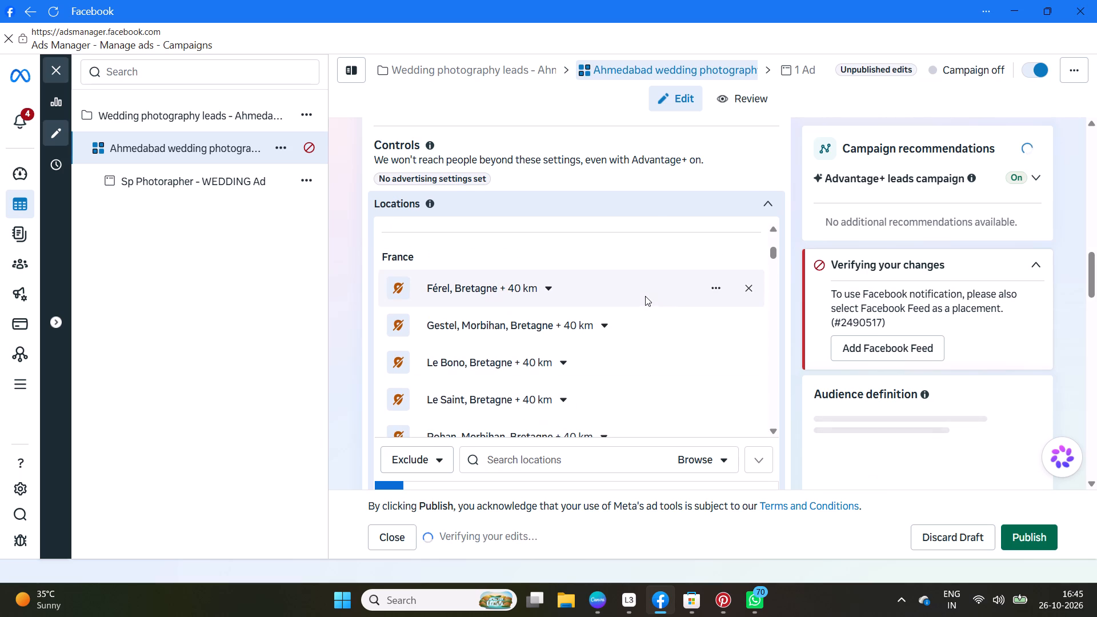
click(764, 289)
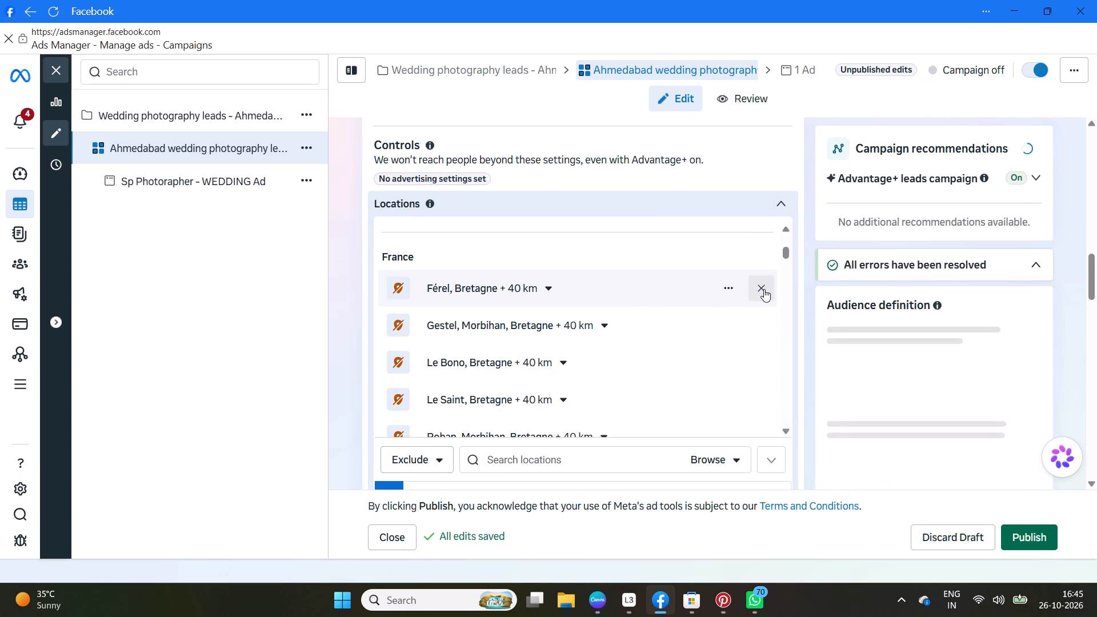
Remove Kheda, Ghazni from the excluded locations listed under Afghanistan.
scroll(660, 303, up, 3)
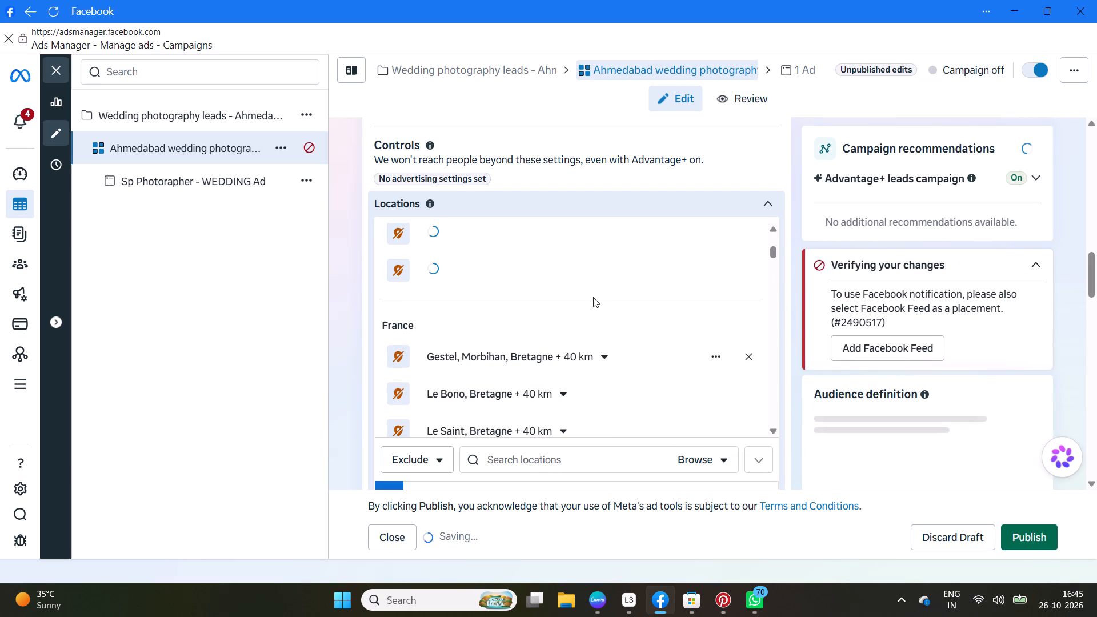
scroll(583, 297, up, 3)
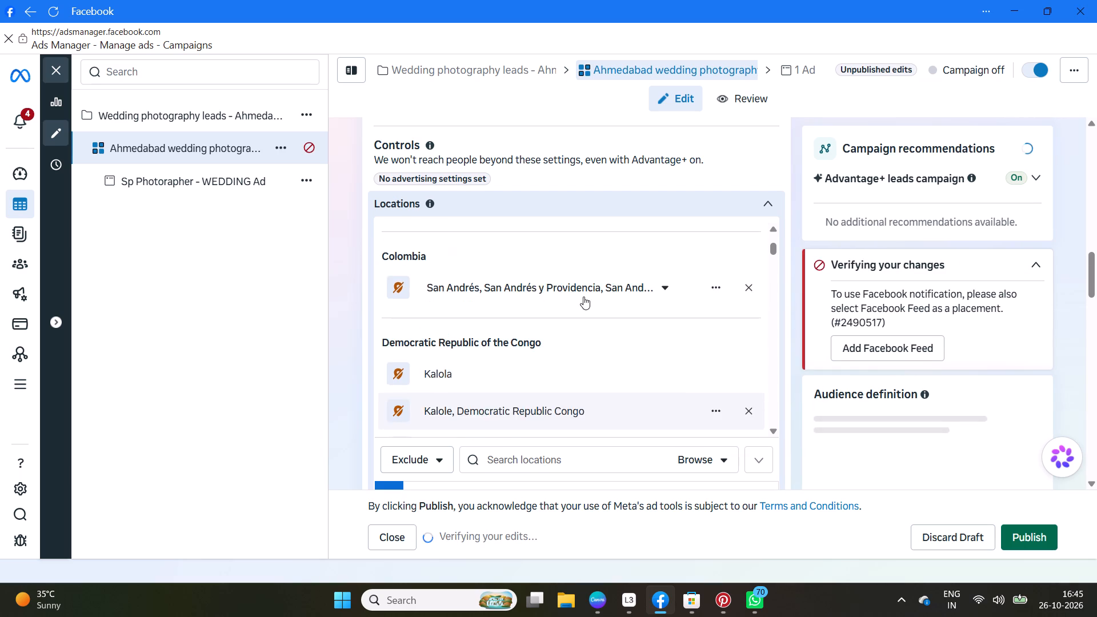
scroll(583, 297, up, 1)
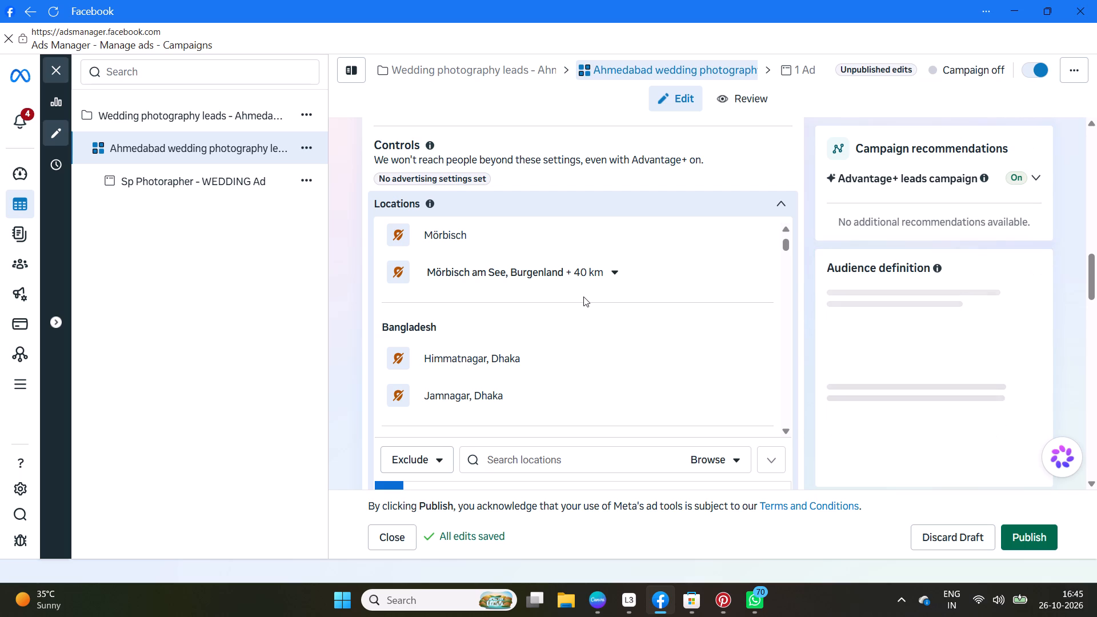
scroll(583, 297, up, 5)
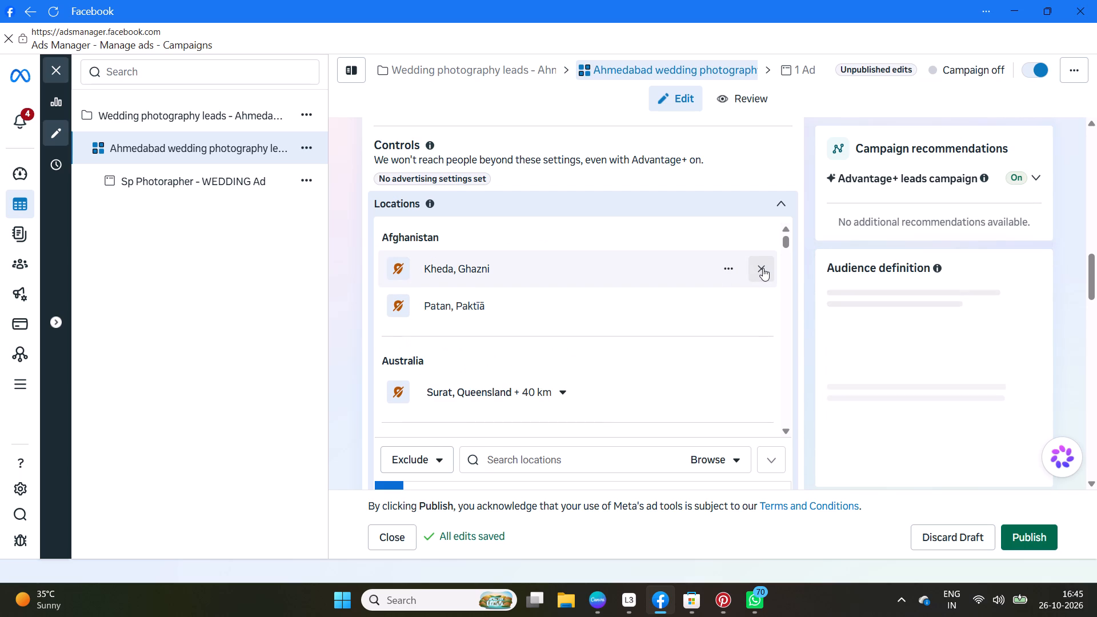
click(763, 268)
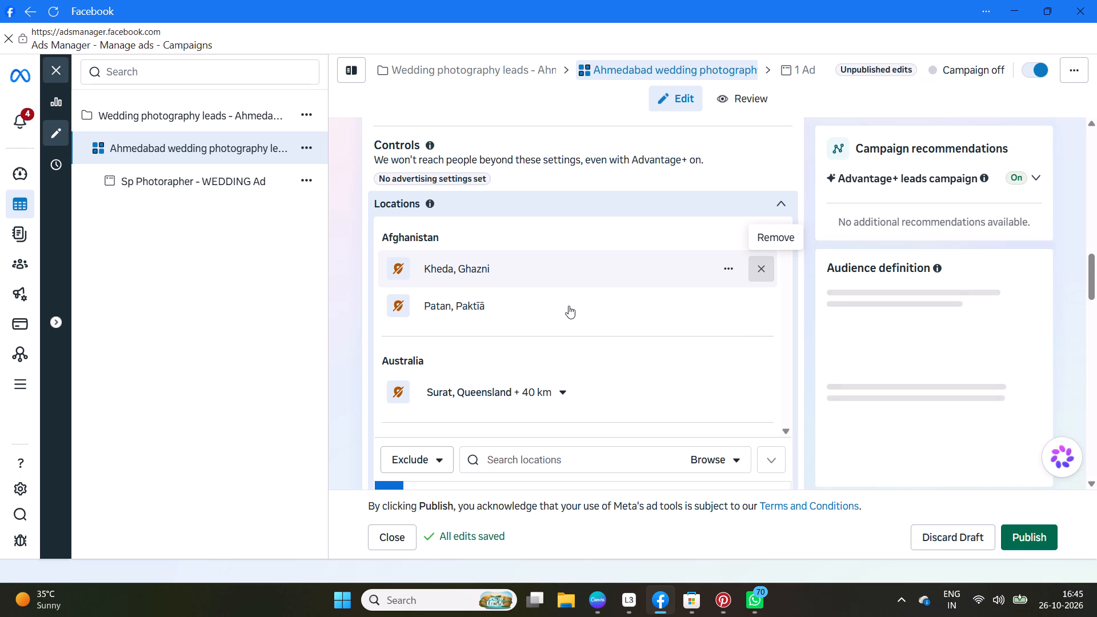
click(760, 267)
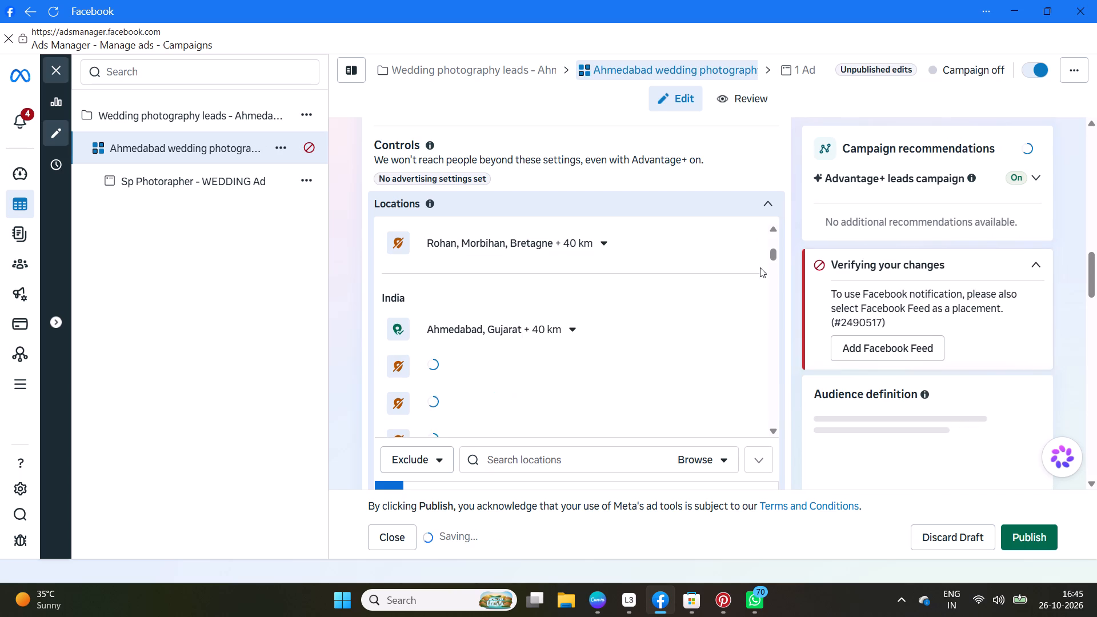
Remove Patan, Paktīā, the last remaining exclusion under Afghanistan.
scroll(604, 272, up, 14)
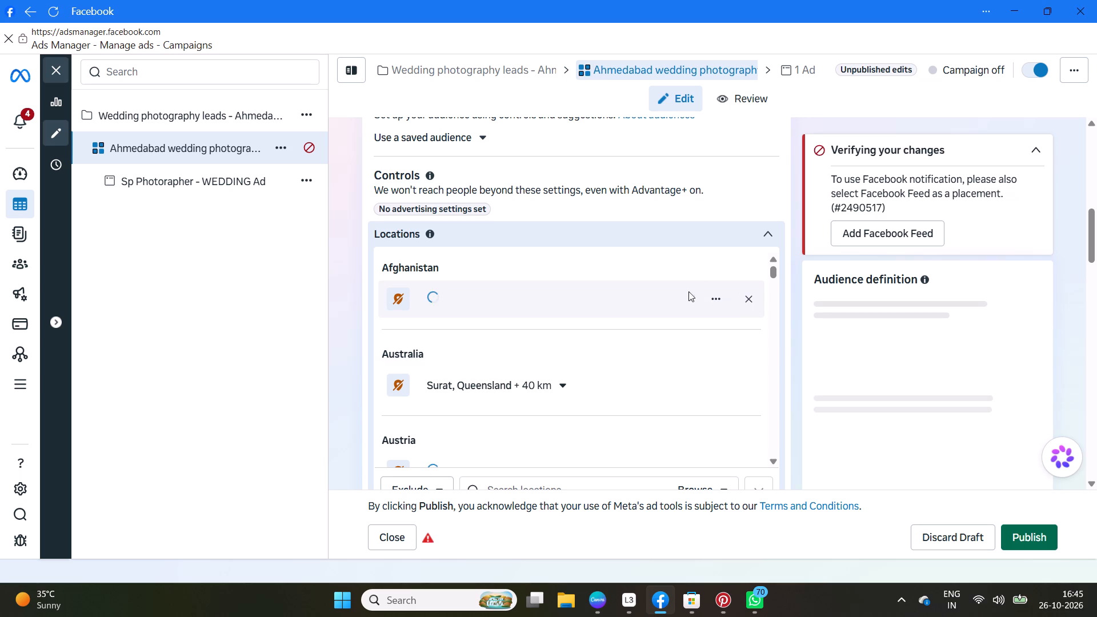
click(750, 298)
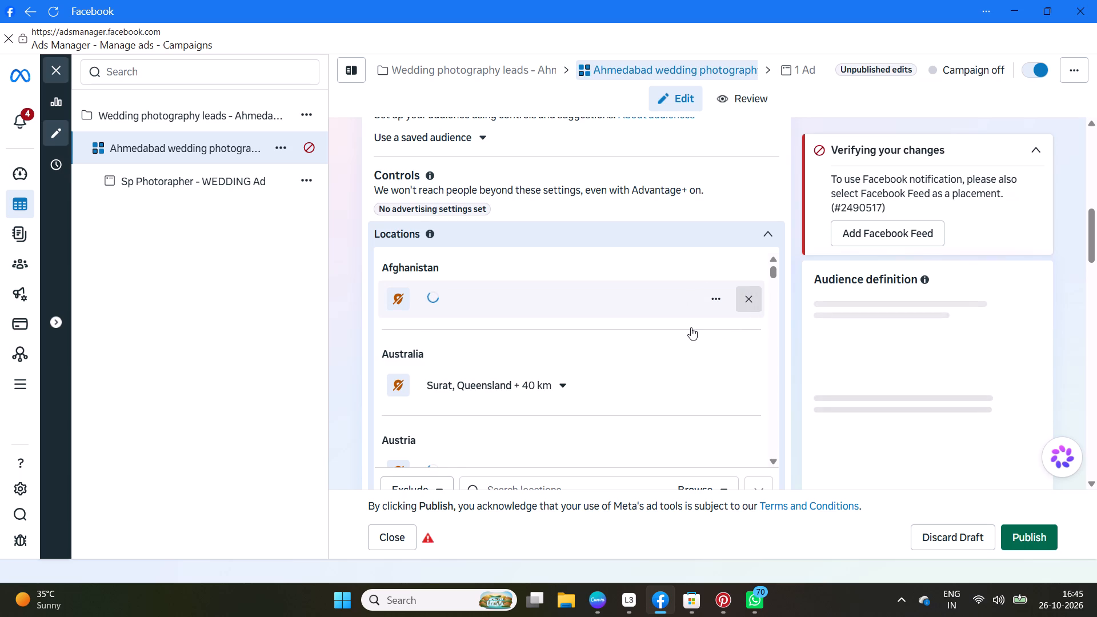
Remove Rohan, Morbihan, Bretagne from the excluded locations listed under France.
scroll(691, 327, up, 1)
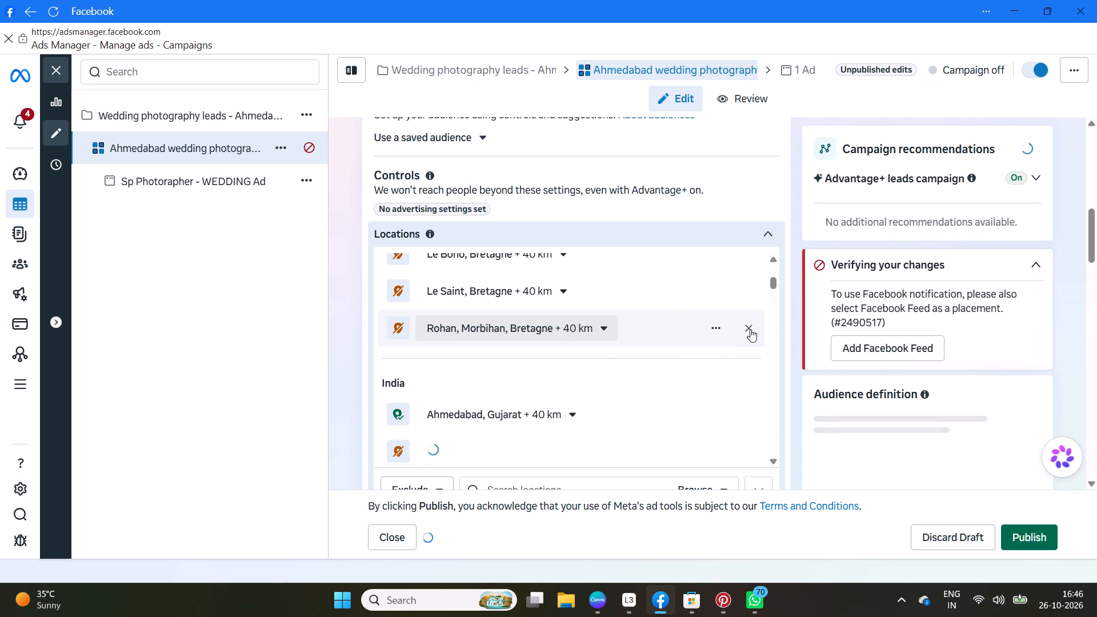
click(750, 329)
Remove the Surat, Queensland exclusion listed under Australia.
scroll(671, 301, up, 3)
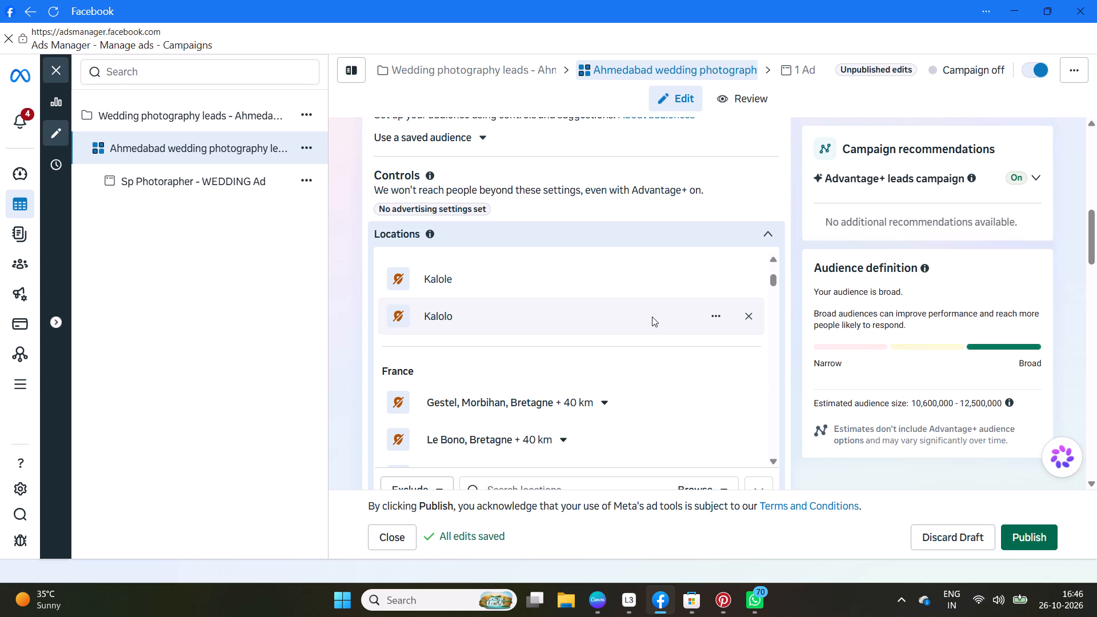
scroll(682, 314, up, 3)
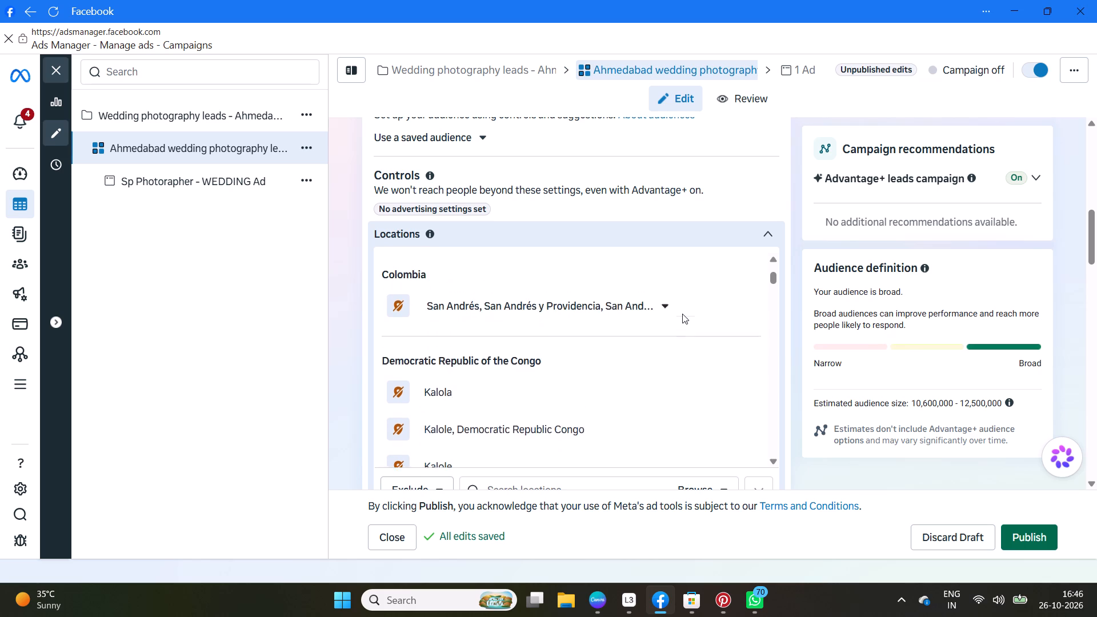
scroll(682, 314, up, 2)
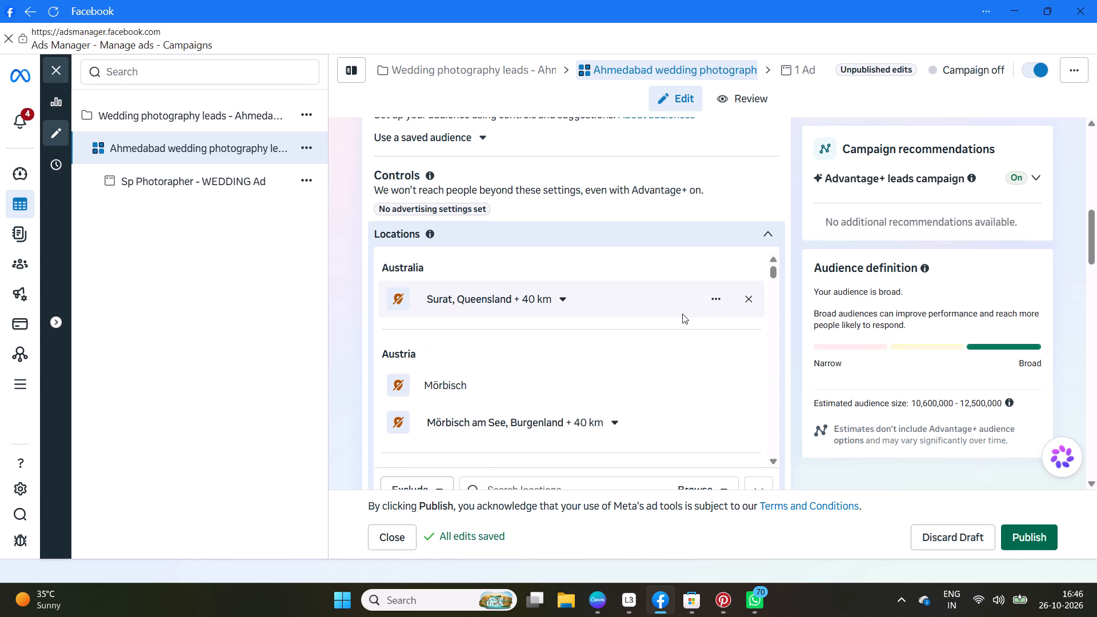
scroll(682, 314, up, 3)
scroll(682, 314, down, 3)
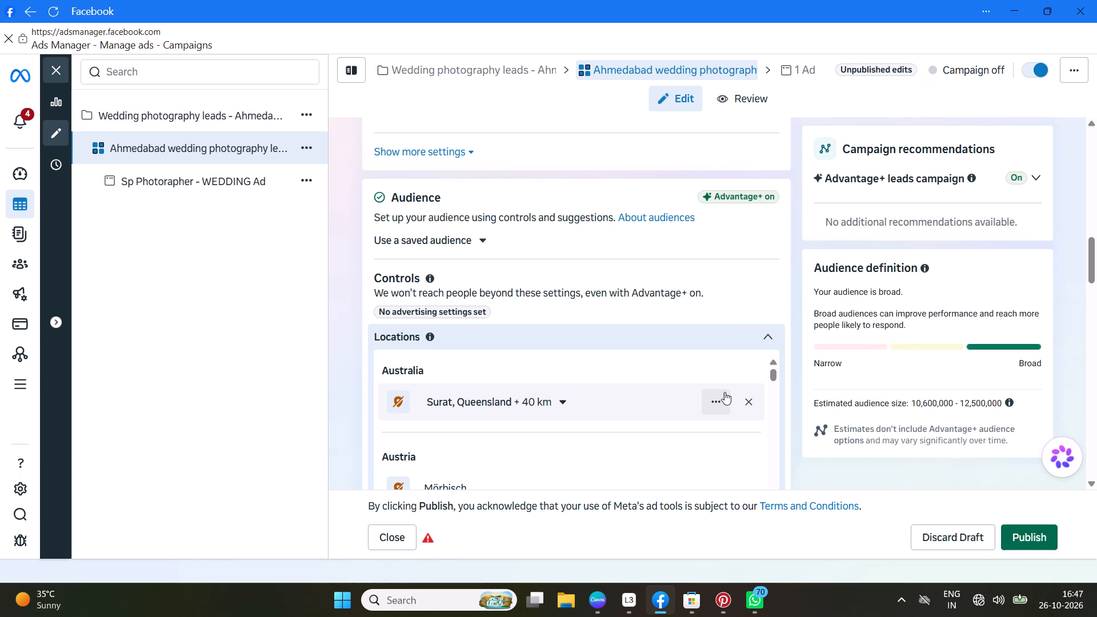
click(751, 403)
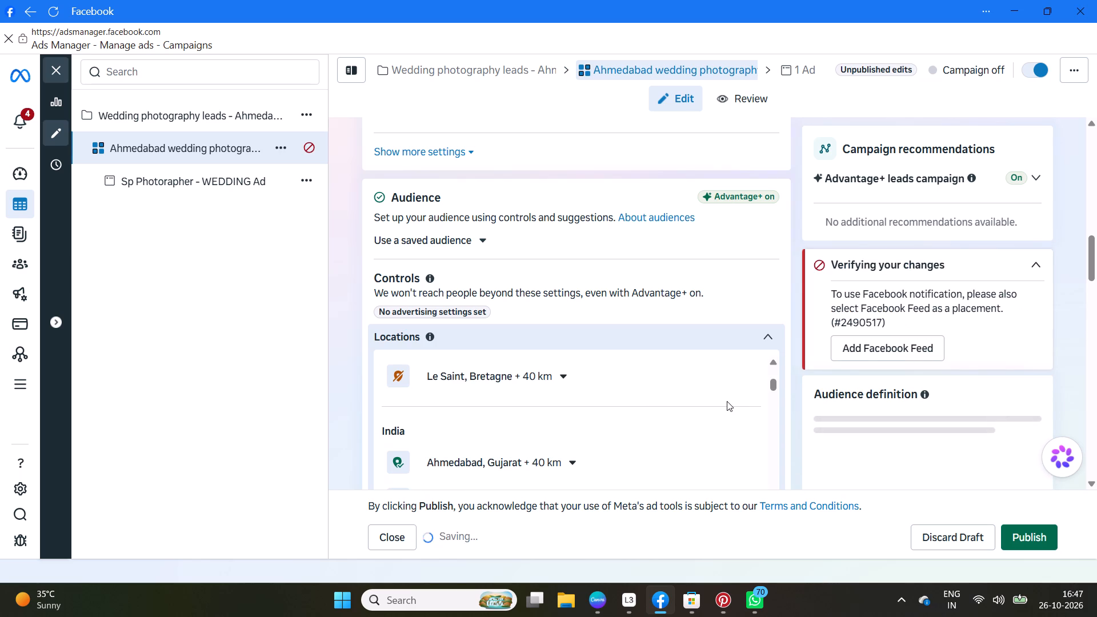
Remove the Mörbisch exclusion listed under Austria.
scroll(727, 401, up, 4)
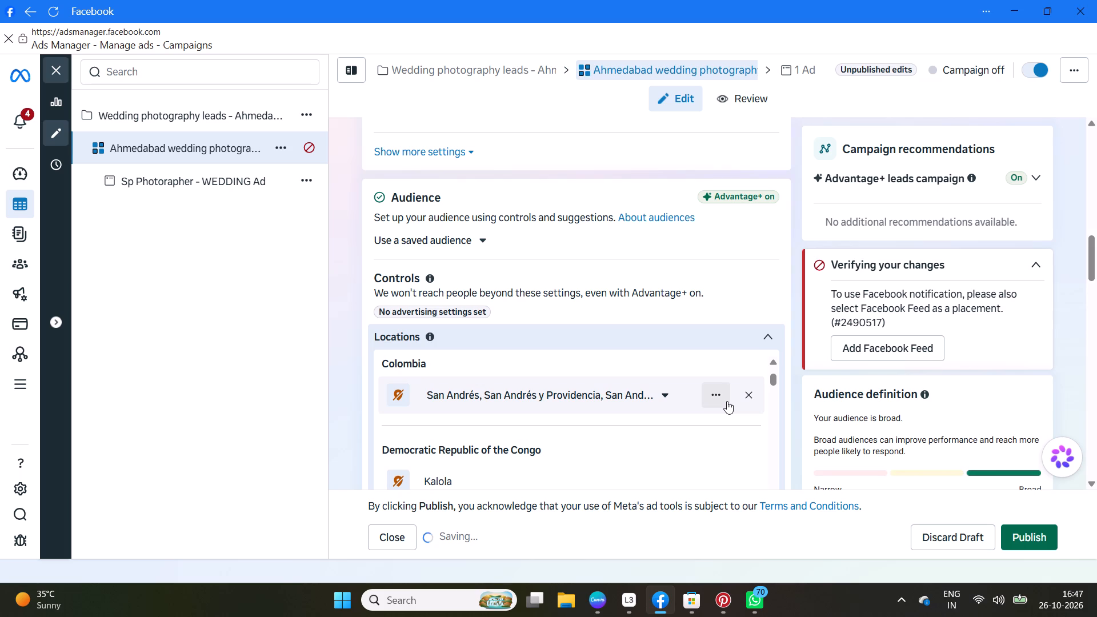
scroll(707, 403, up, 5)
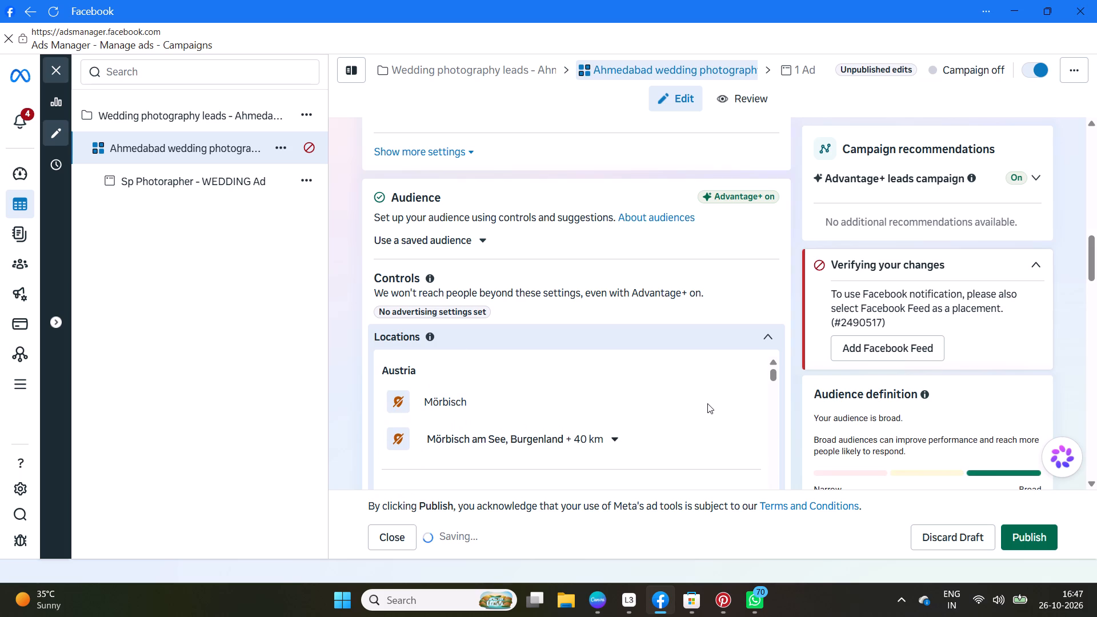
click(749, 405)
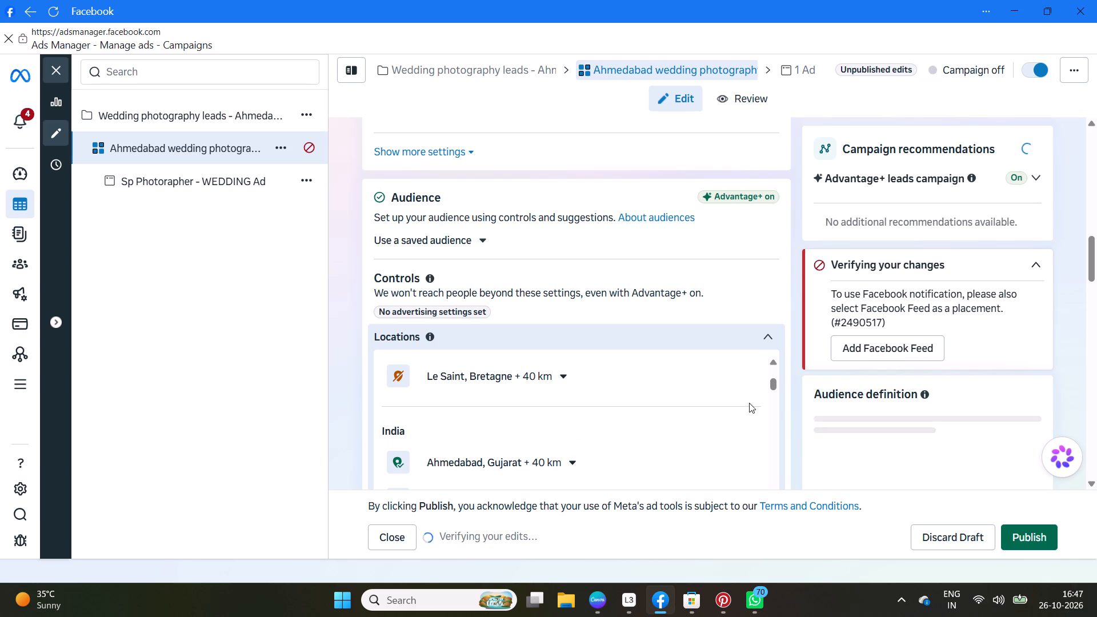
Remove Le Saint and Le Bono, Bretagne from the excluded locations listed under France.
click(749, 375)
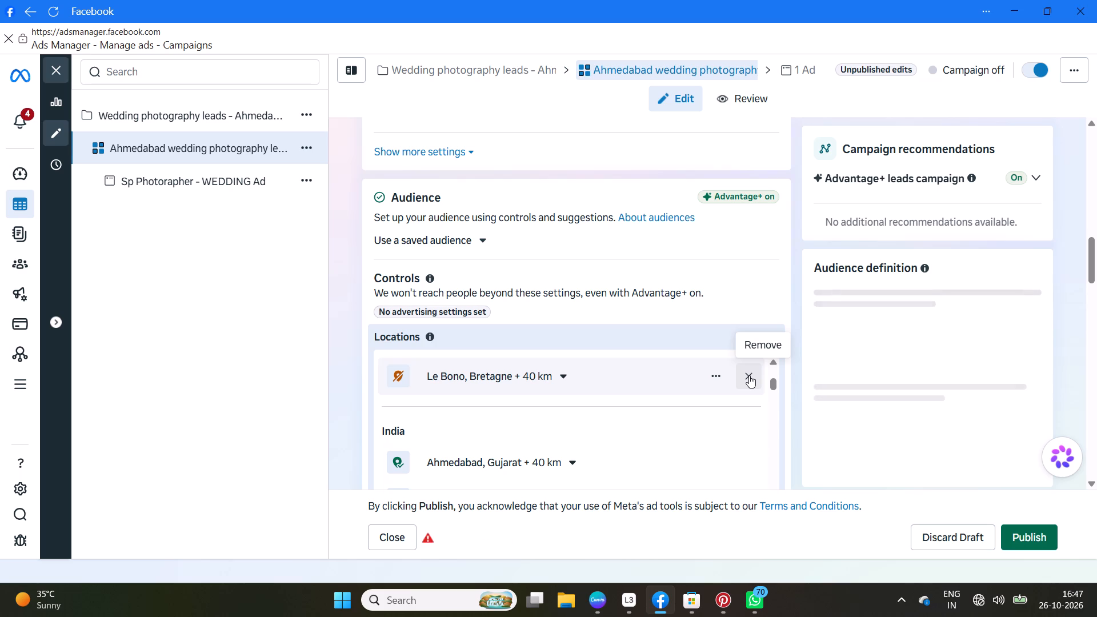
click(749, 378)
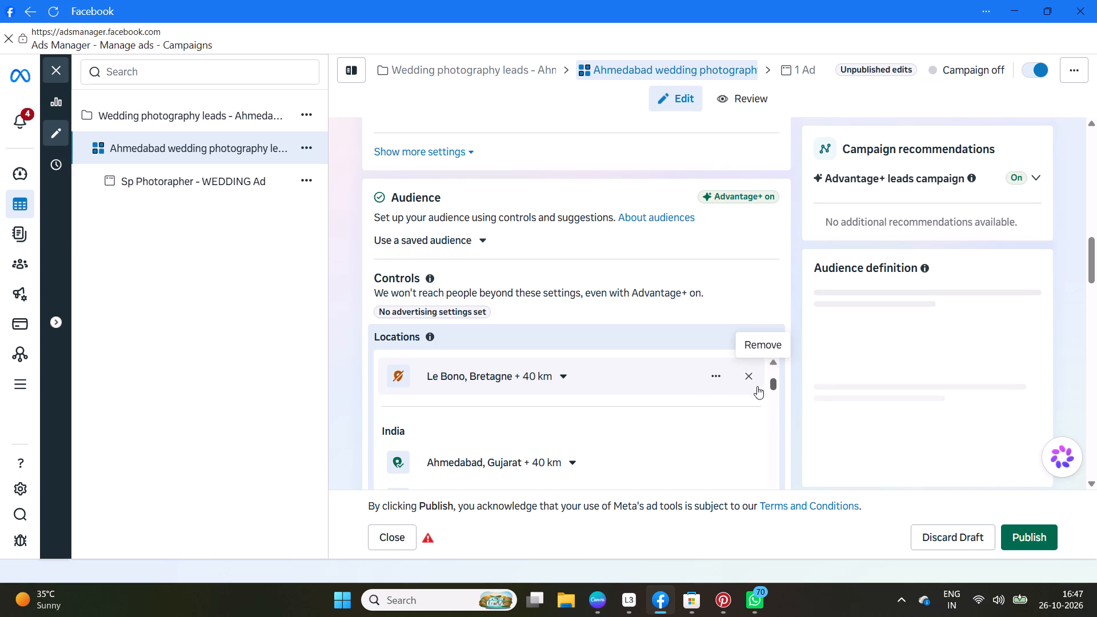
Remove Gestel, Morbihan, Bretagne from the excluded locations listed under France.
click(748, 376)
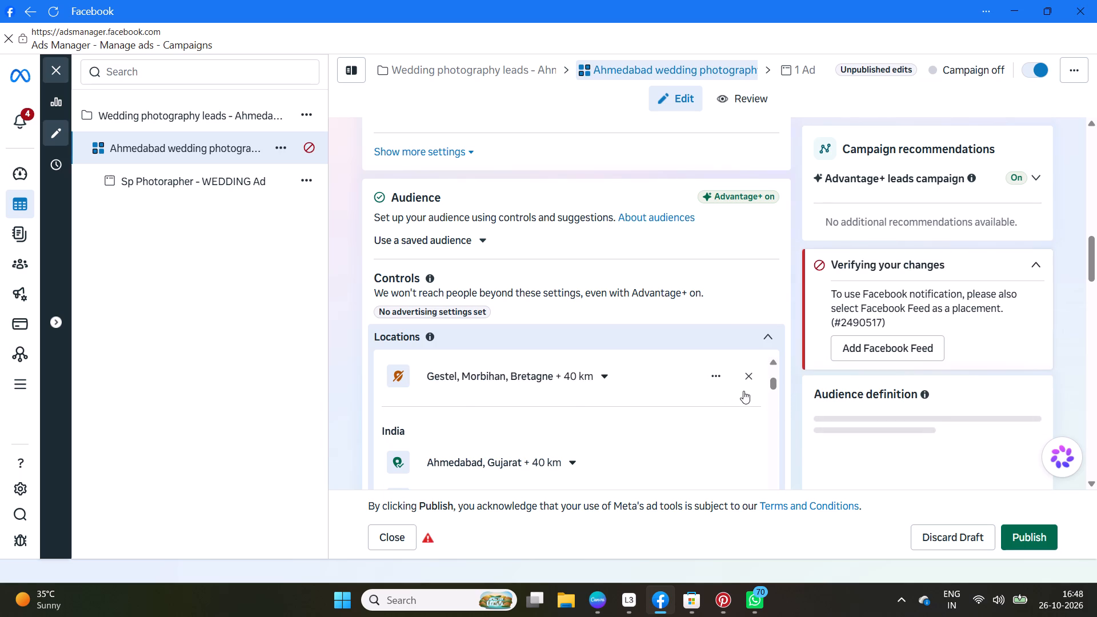
Remove the Mörbisch am See, Burgenland exclusion listed under Austria.
scroll(626, 437, down, 2)
scroll(631, 419, up, 1)
scroll(631, 419, down, 4)
scroll(678, 402, up, 7)
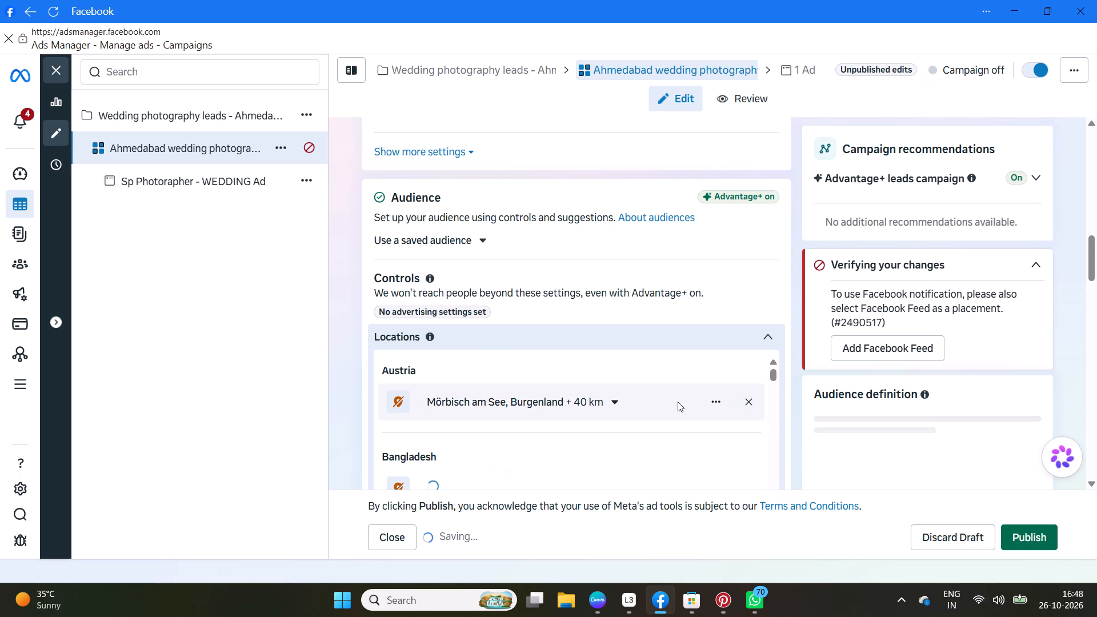
click(750, 402)
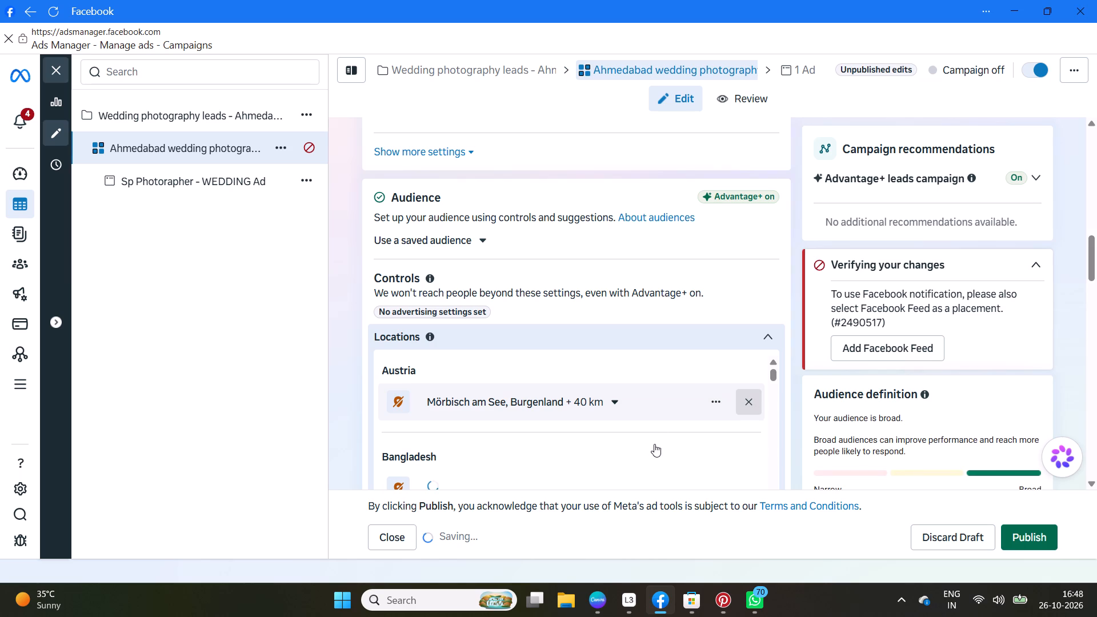
Remove the Himmatnagar, Dhaka exclusion listed under Bangladesh.
scroll(655, 434, down, 4)
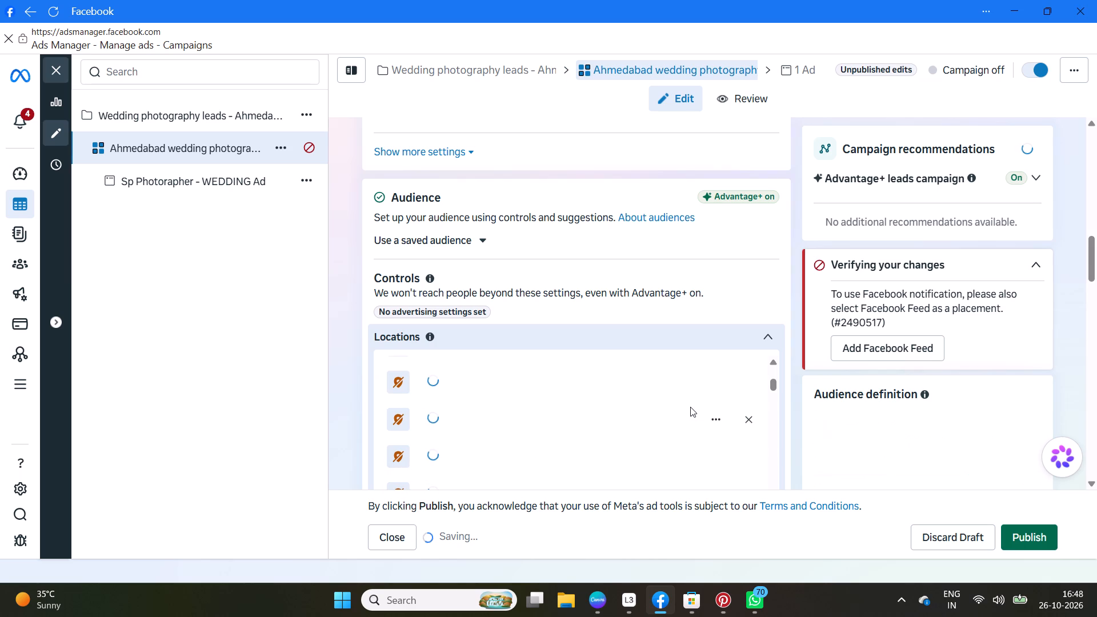
scroll(690, 407, up, 4)
scroll(530, 384, up, 1)
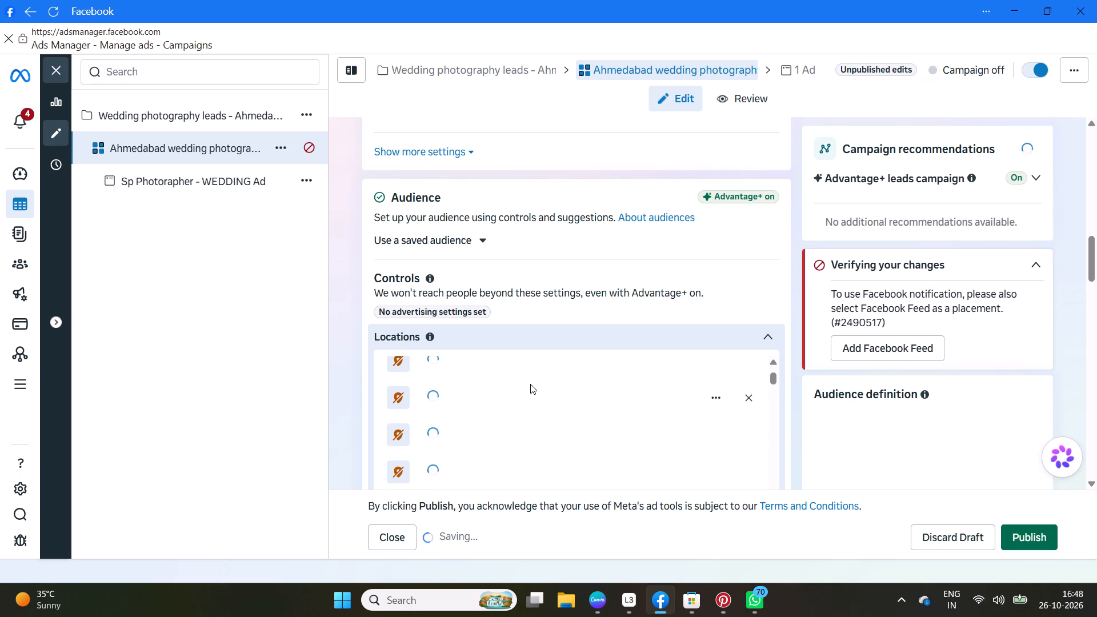
scroll(530, 384, up, 5)
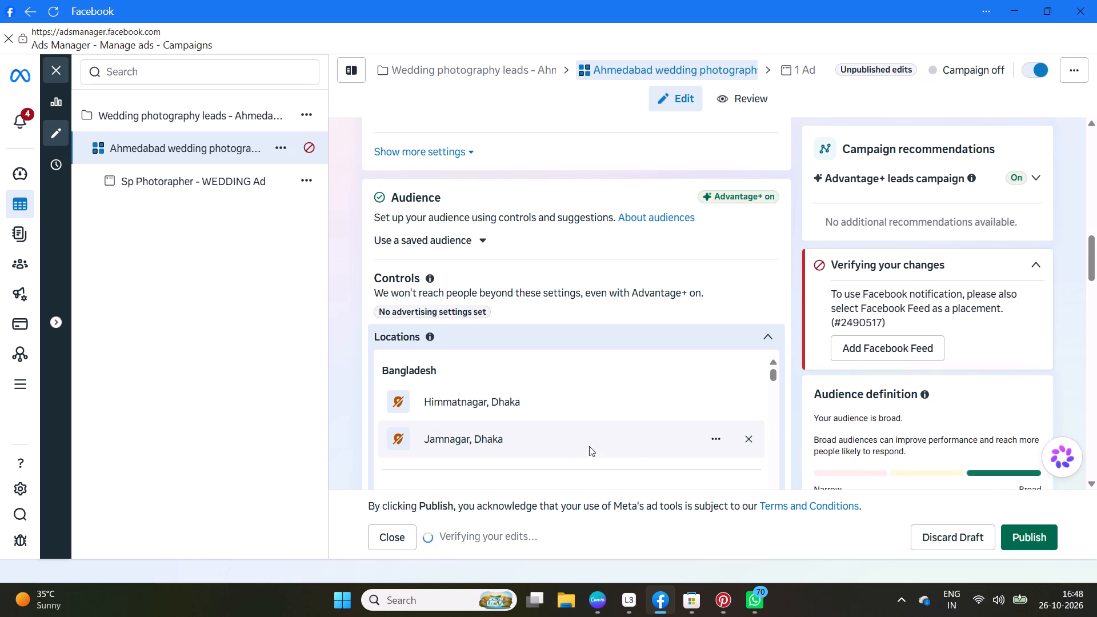
click(753, 401)
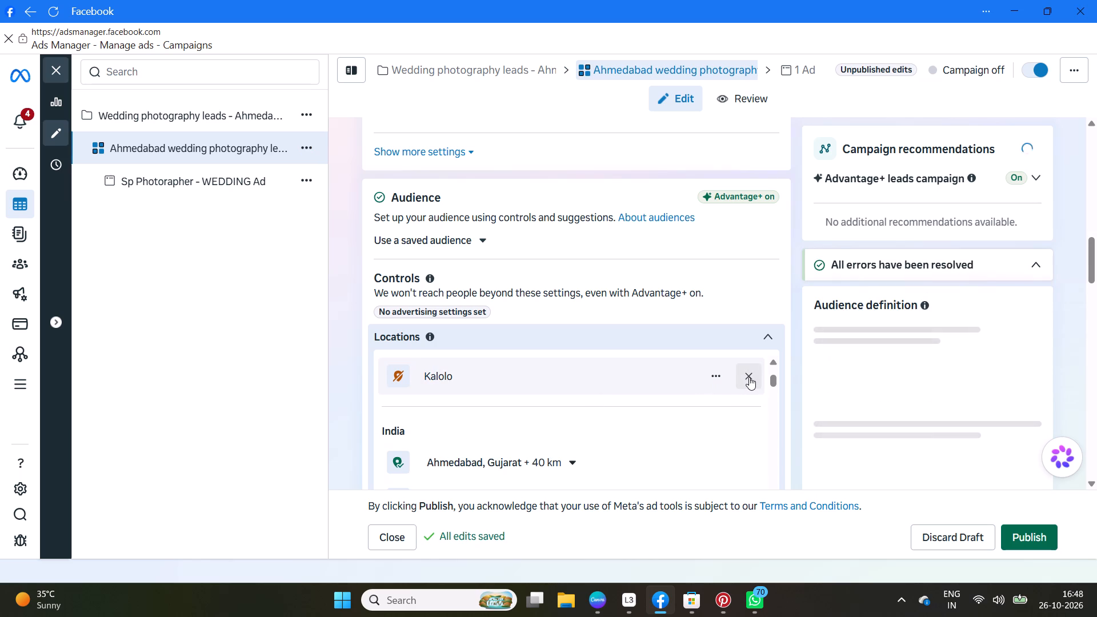
Remove Kalolo and Kalole from the excluded locations listed just above the India group.
click(749, 377)
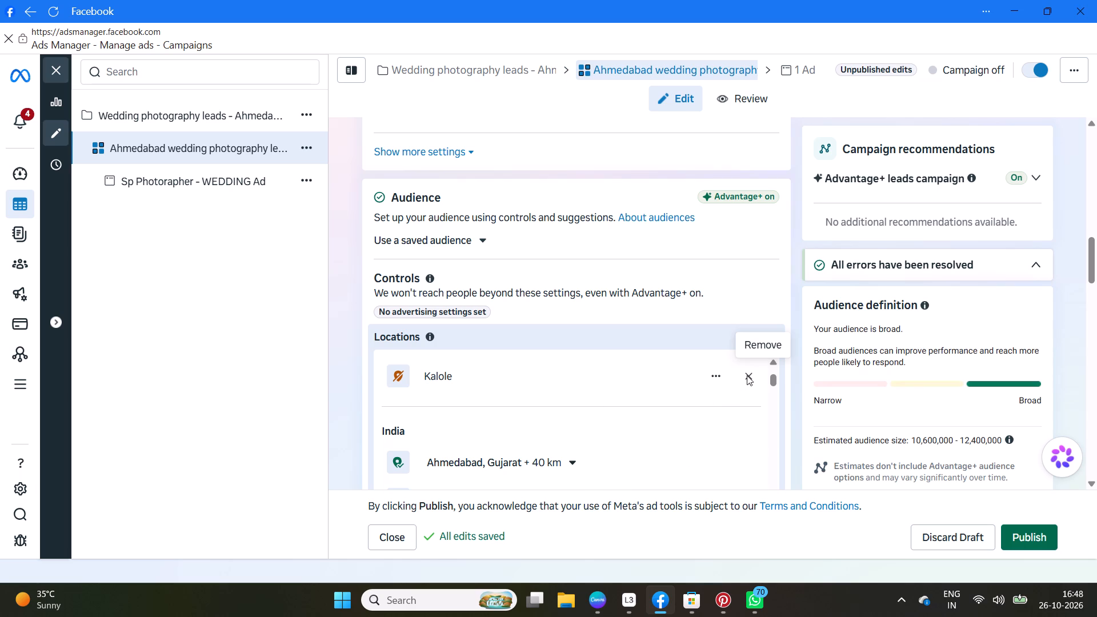
click(747, 374)
Remove the Jamnagar, Dhaka exclusion listed under Bangladesh.
scroll(647, 392, up, 2)
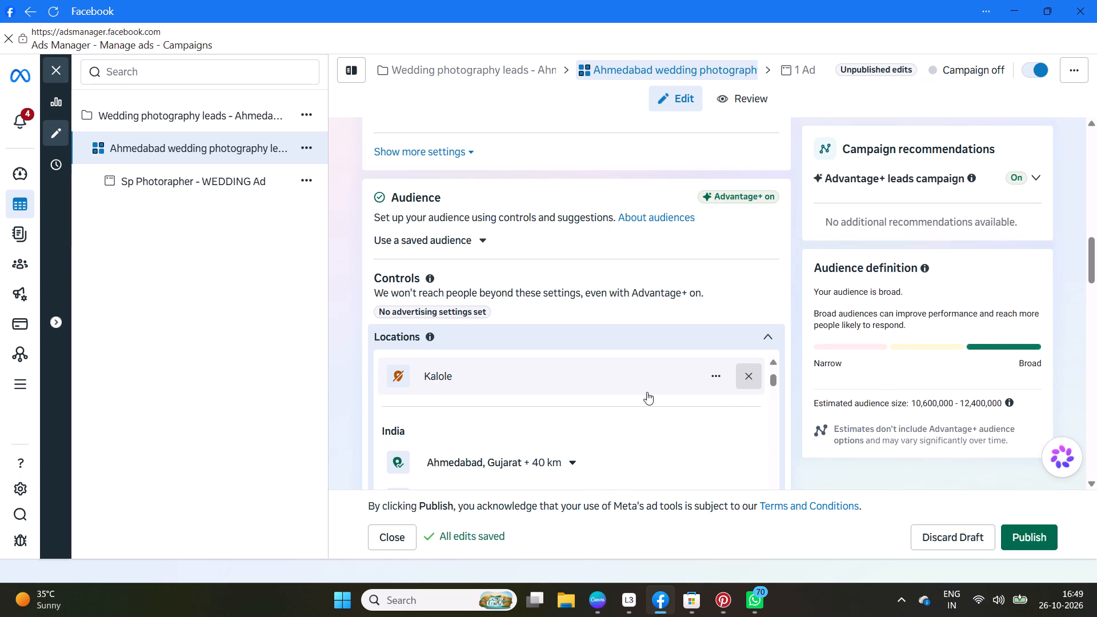
scroll(647, 392, up, 3)
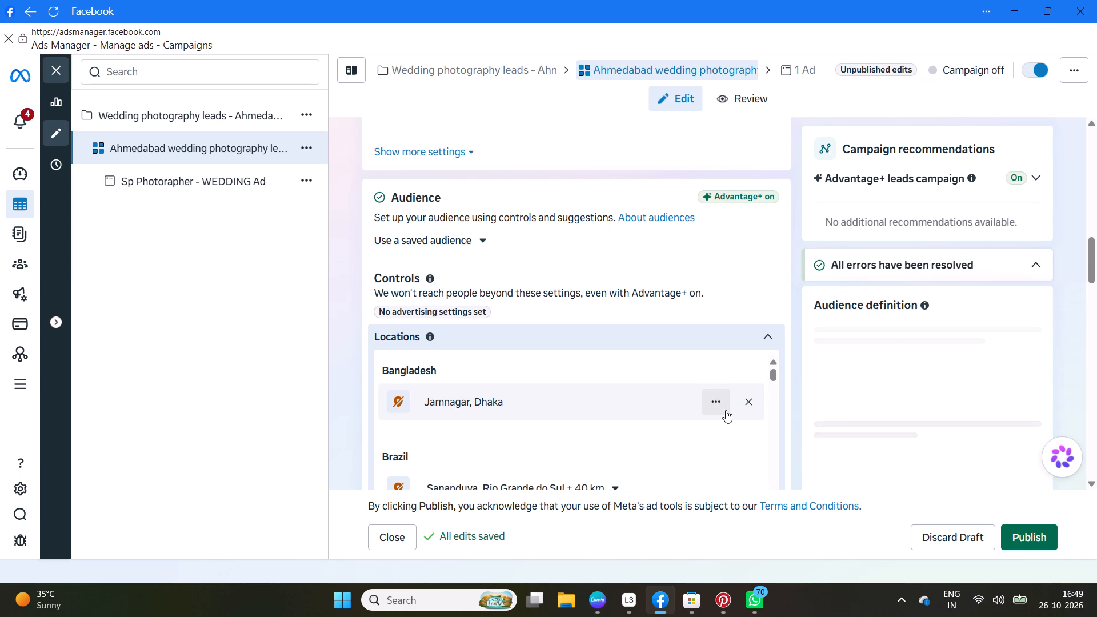
click(746, 405)
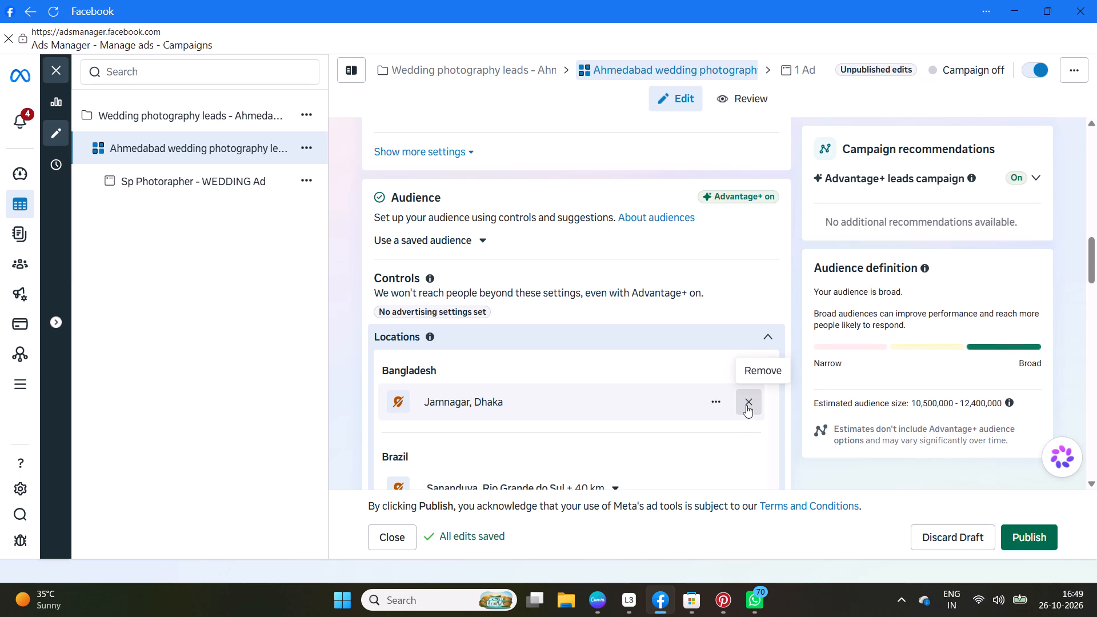
scroll(746, 405, down, 1)
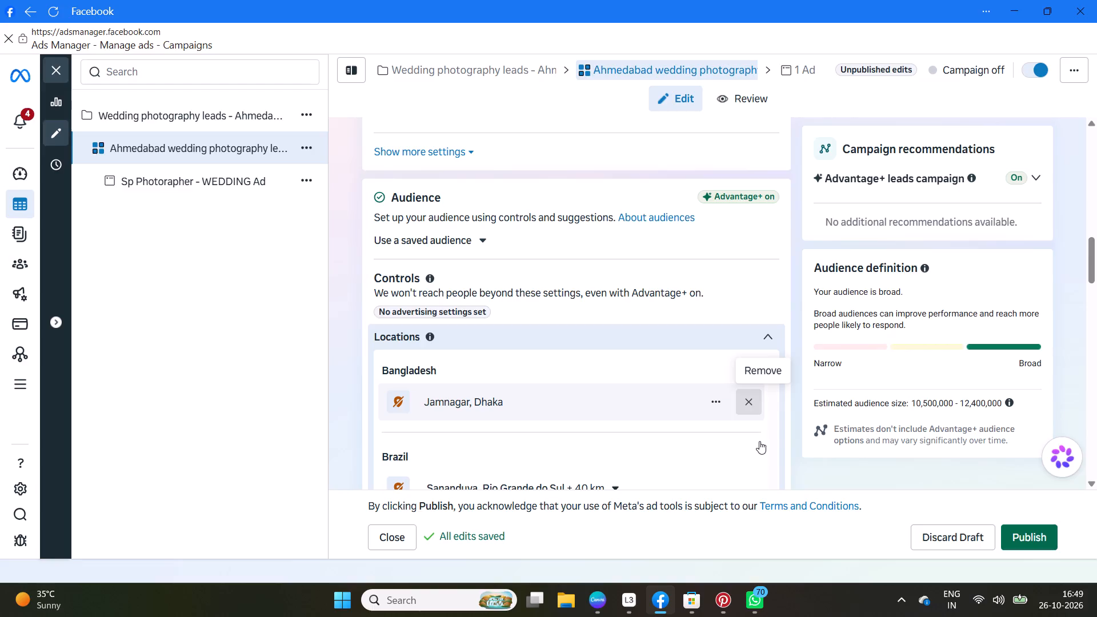
scroll(622, 421, up, 2)
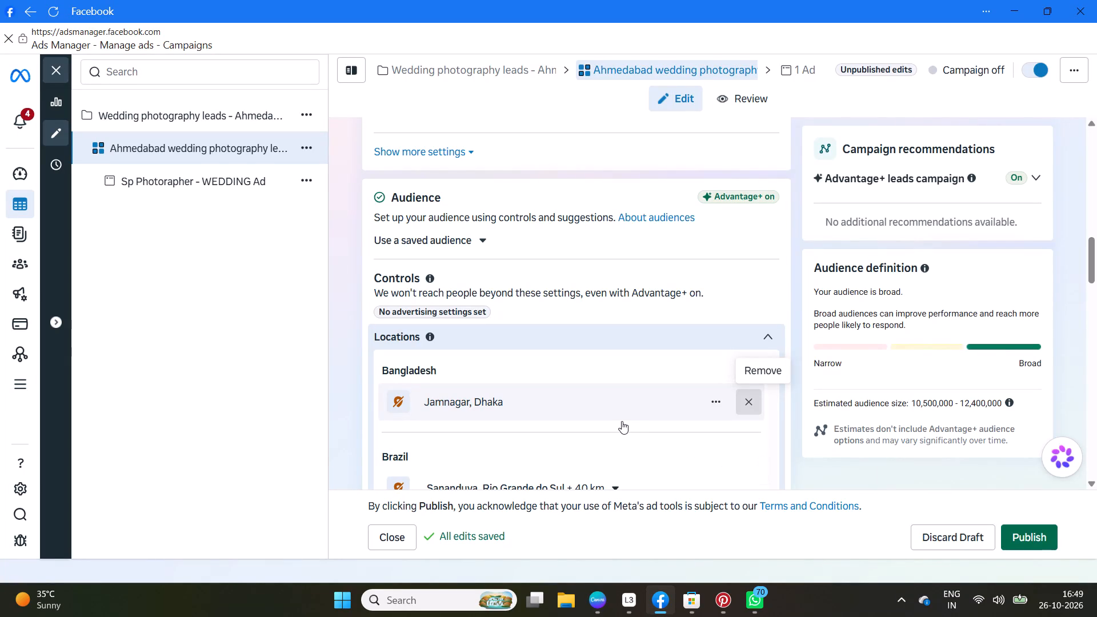
click(764, 370)
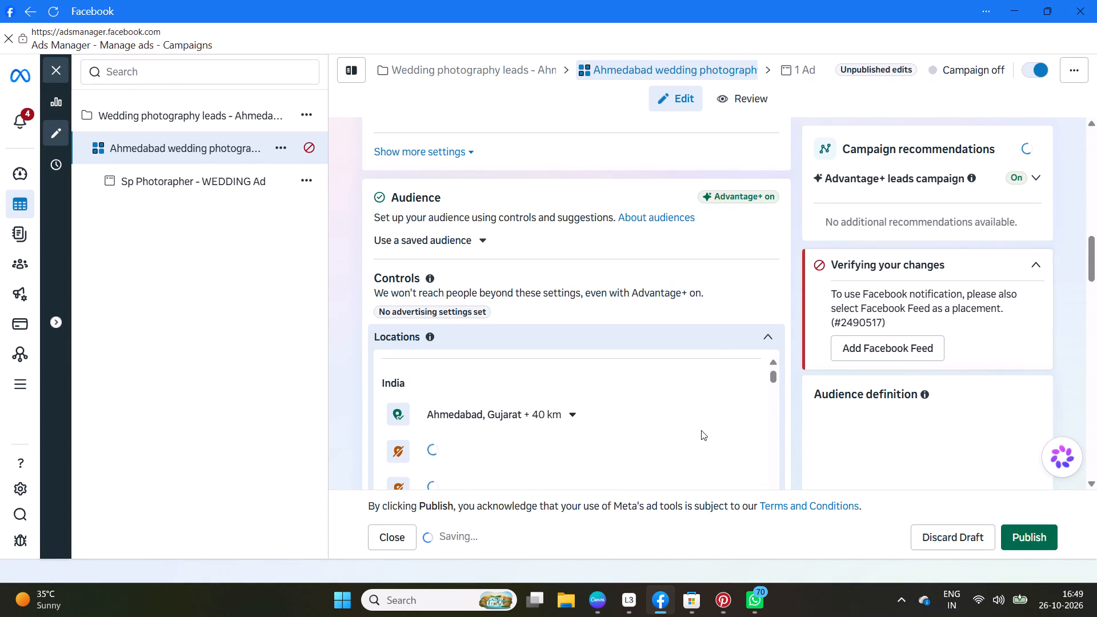
Remove the Sananduva, Rio Grande do Sul exclusion listed under Brazil.
scroll(701, 430, up, 3)
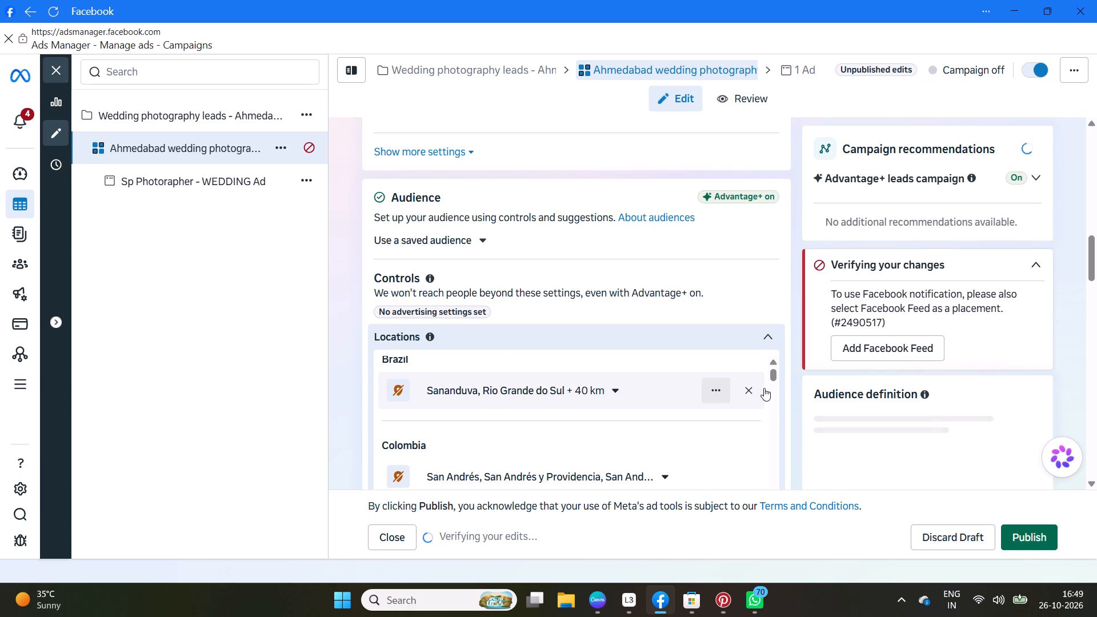
click(756, 390)
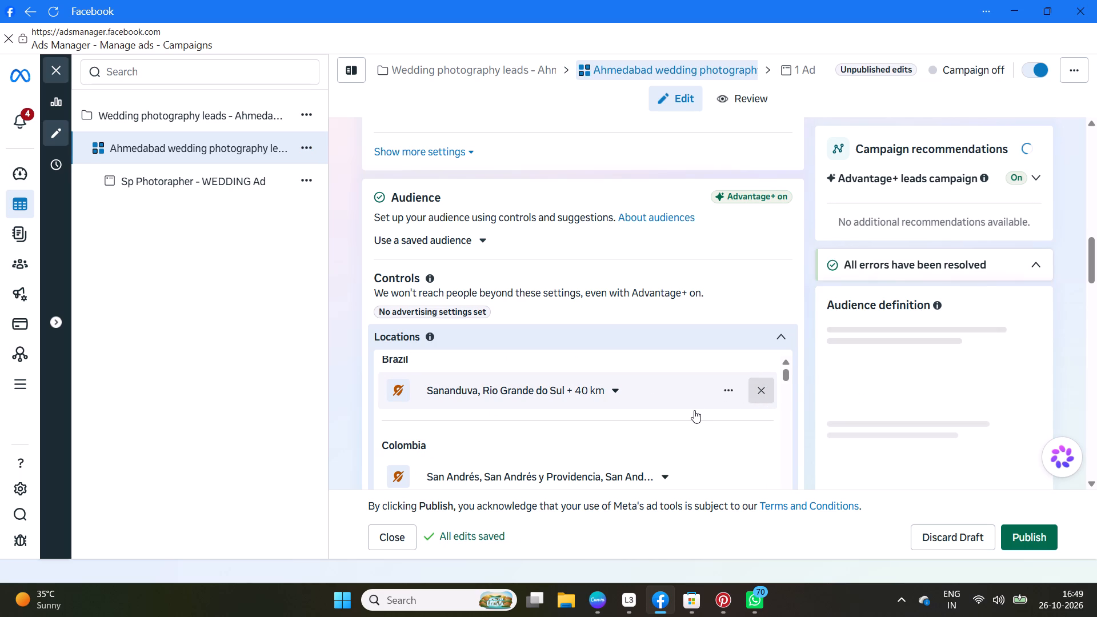
click(754, 392)
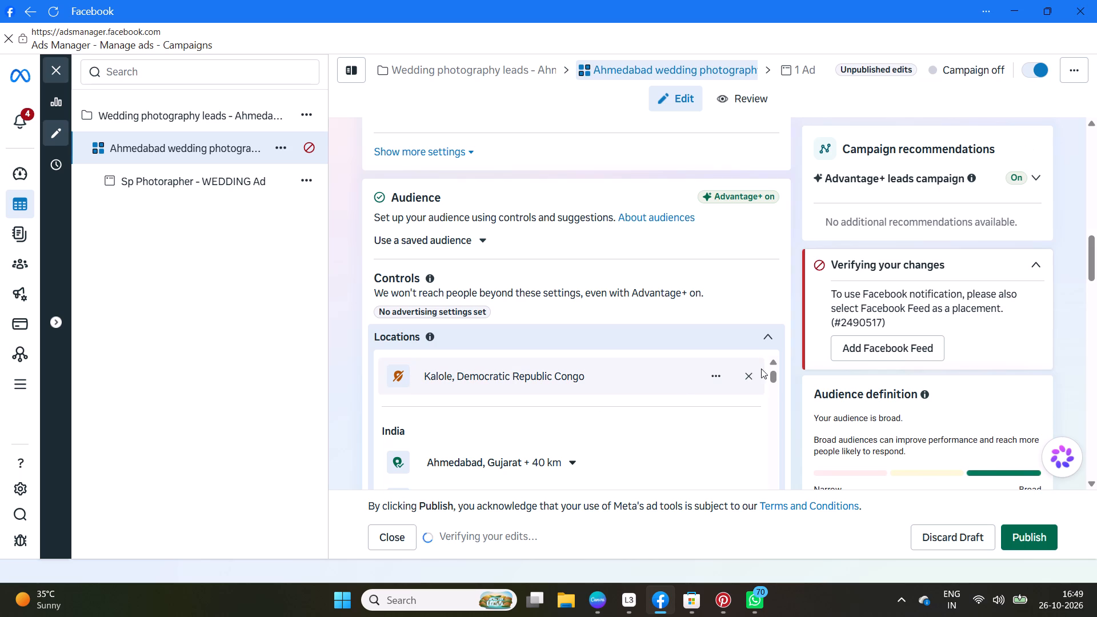
Remove the excluded location Kalole, Democratic Republic Congo, listed just above the India group.
click(752, 376)
click(754, 382)
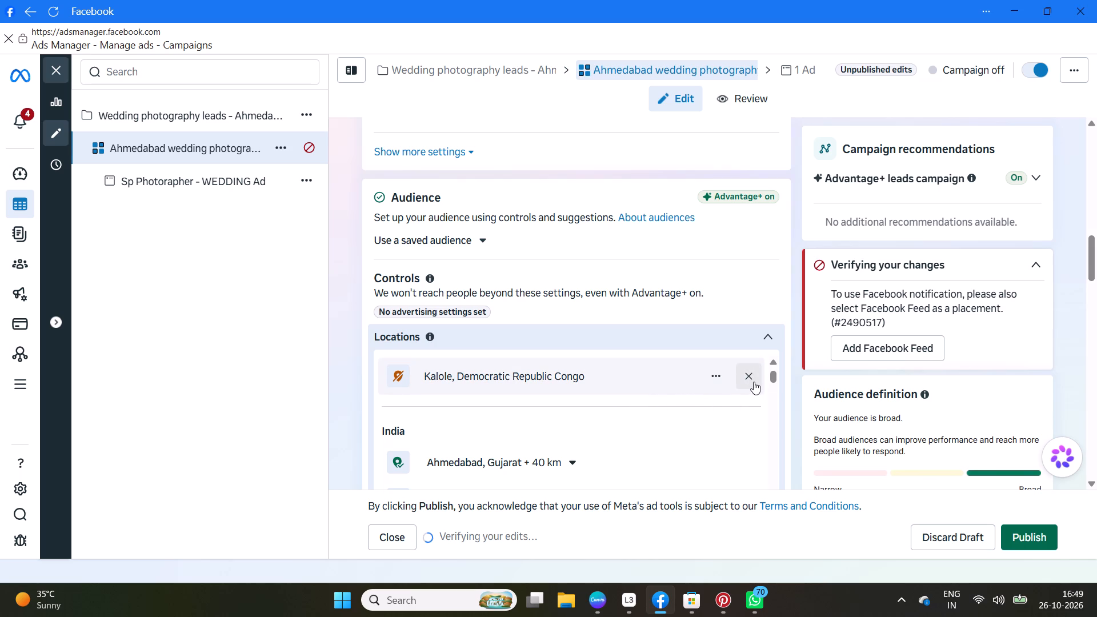
click(749, 378)
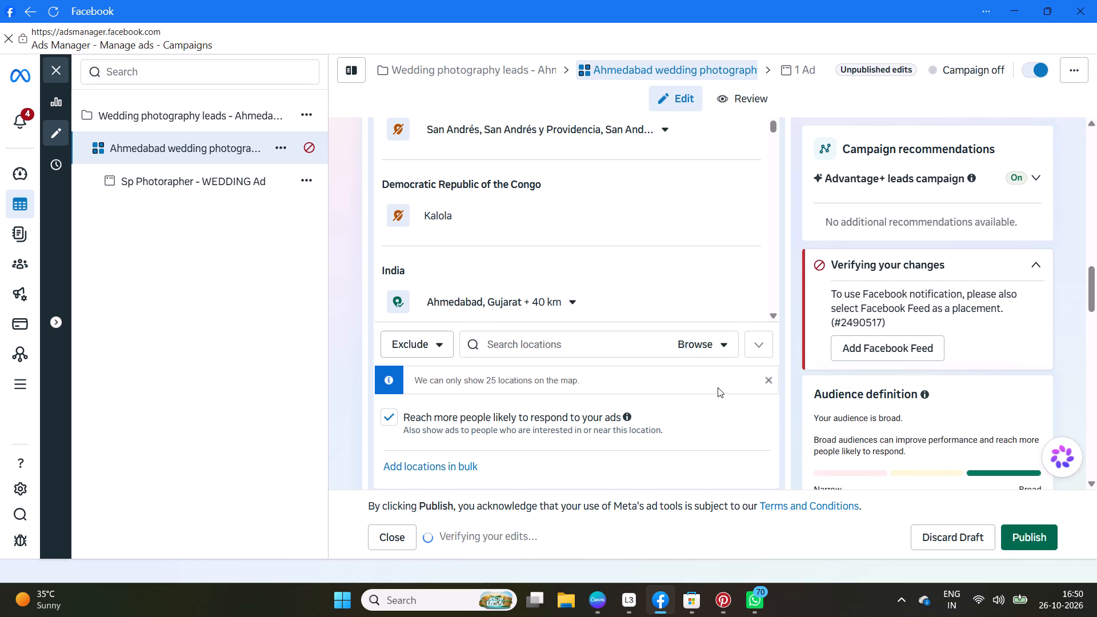
Remove the Kalola exclusion listed under Democratic Republic of the Congo.
scroll(596, 291, up, 1)
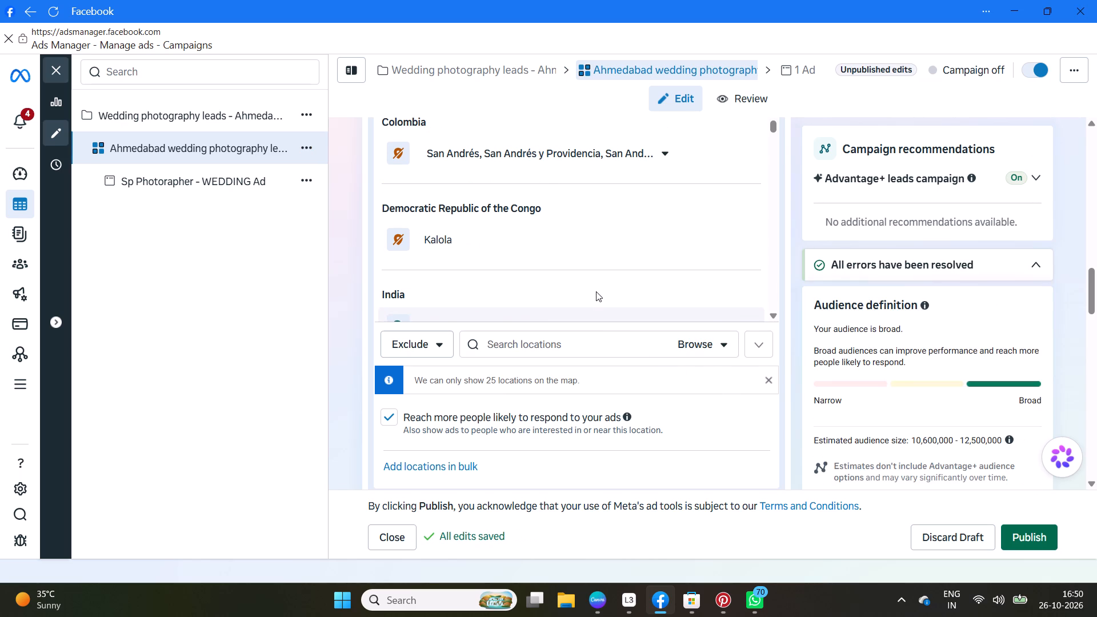
scroll(596, 291, up, 1)
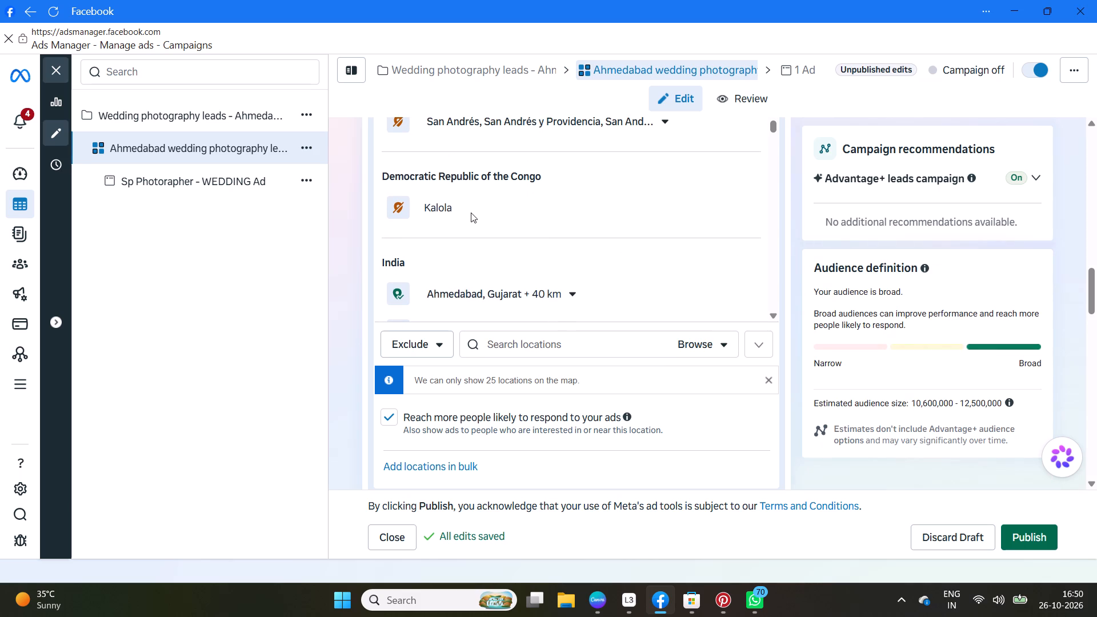
scroll(471, 213, up, 2)
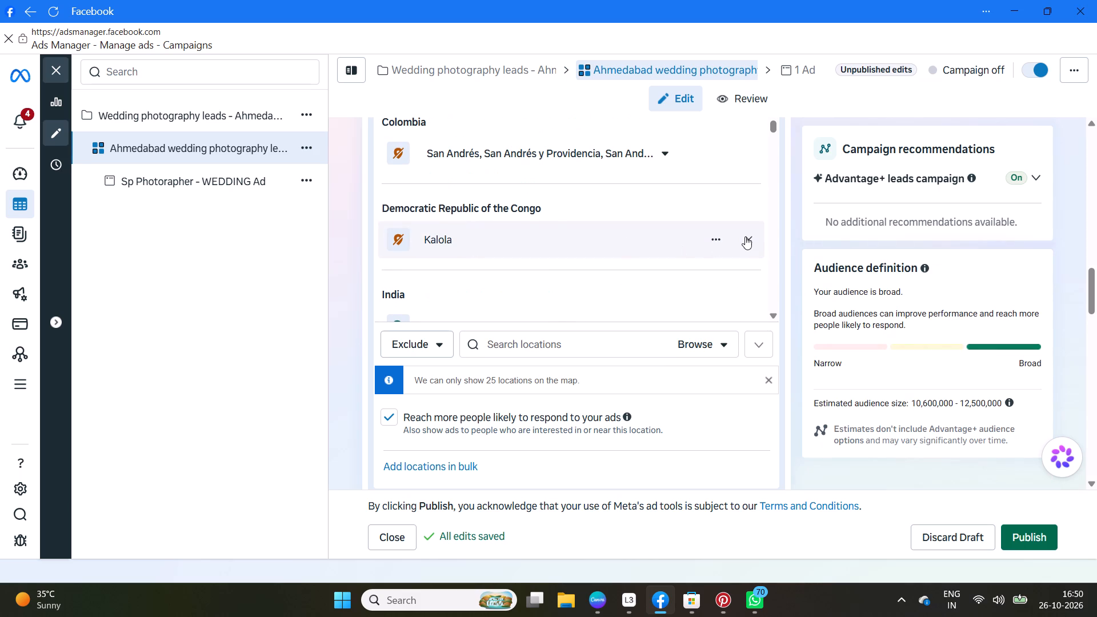
click(746, 238)
Remove the San Andrés, San Andrés y Providencia exclusion listed under Colombia.
scroll(583, 215, up, 2)
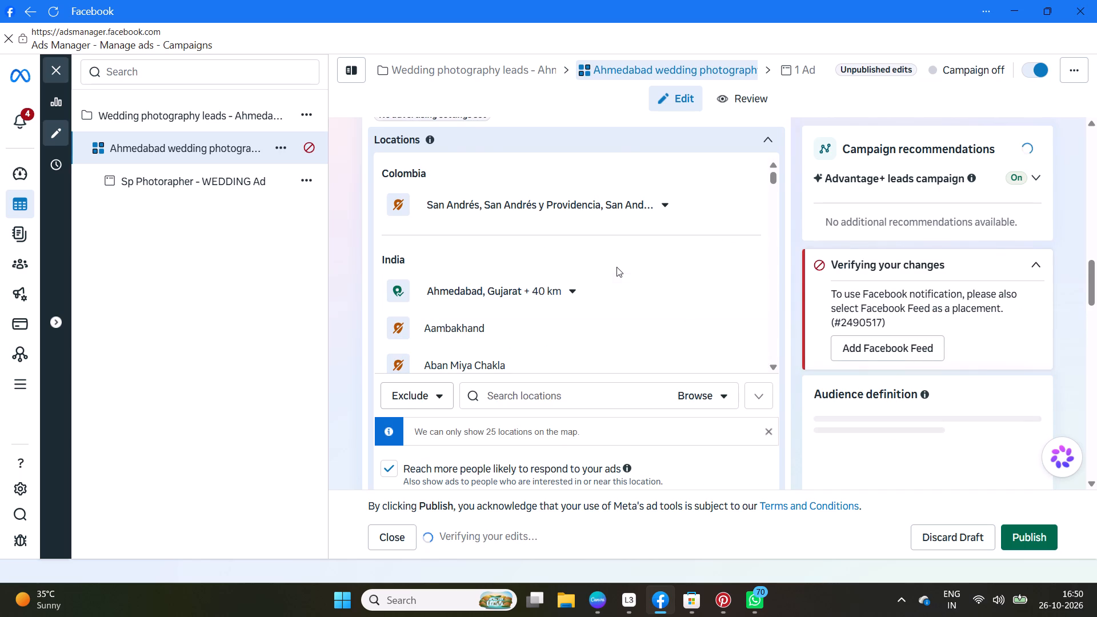
scroll(616, 267, up, 1)
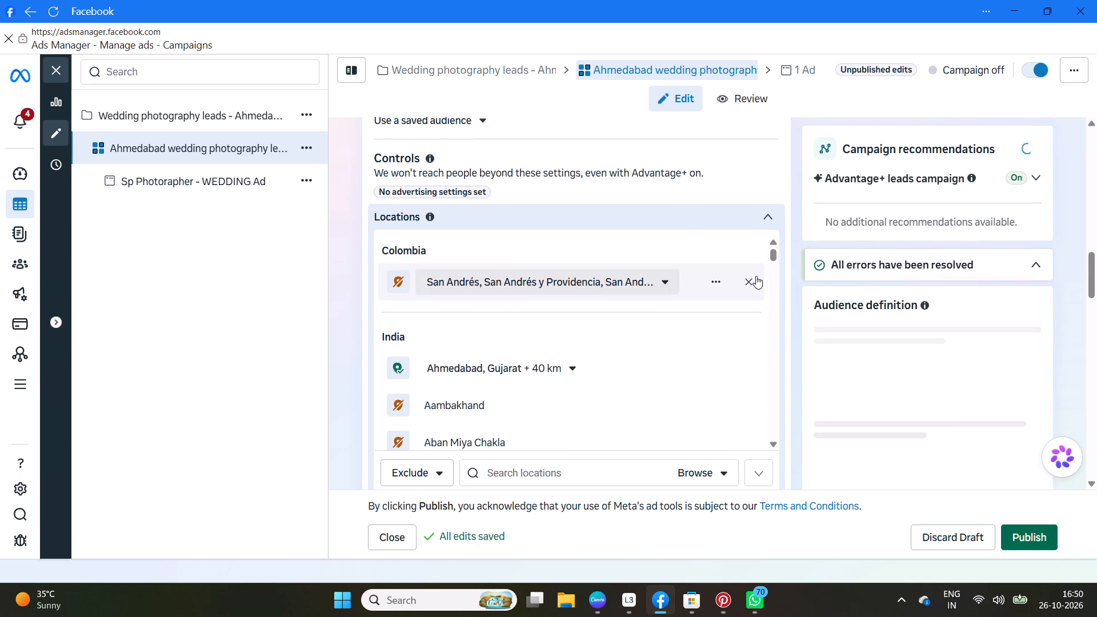
click(751, 280)
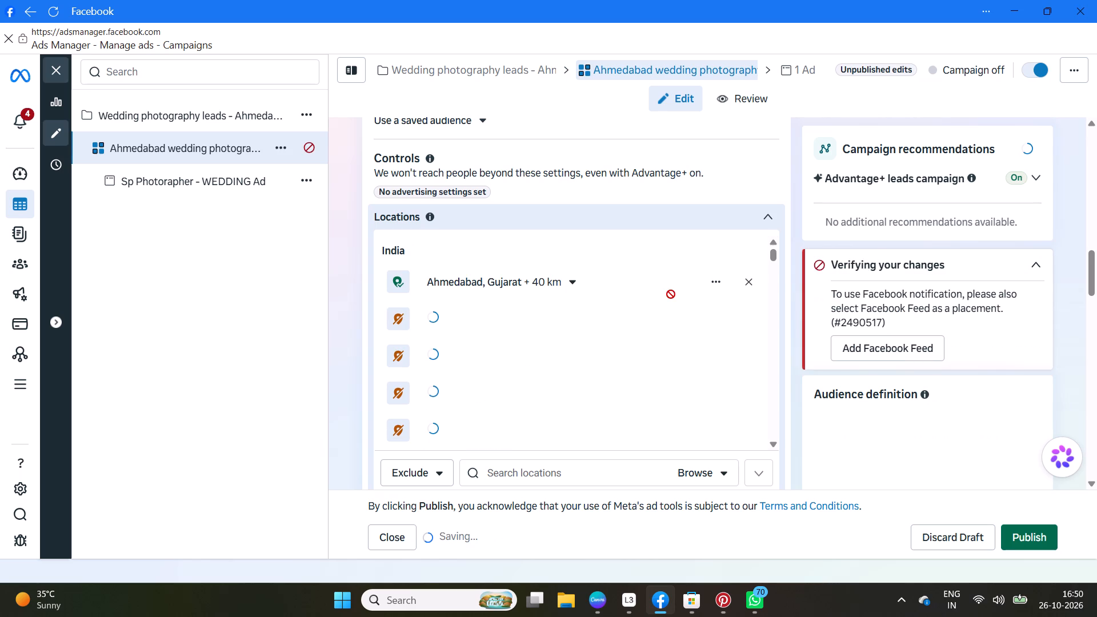
Review the remaining location list from the India entries down to the last country for wrongly matched exclusions.
scroll(643, 274, up, 3)
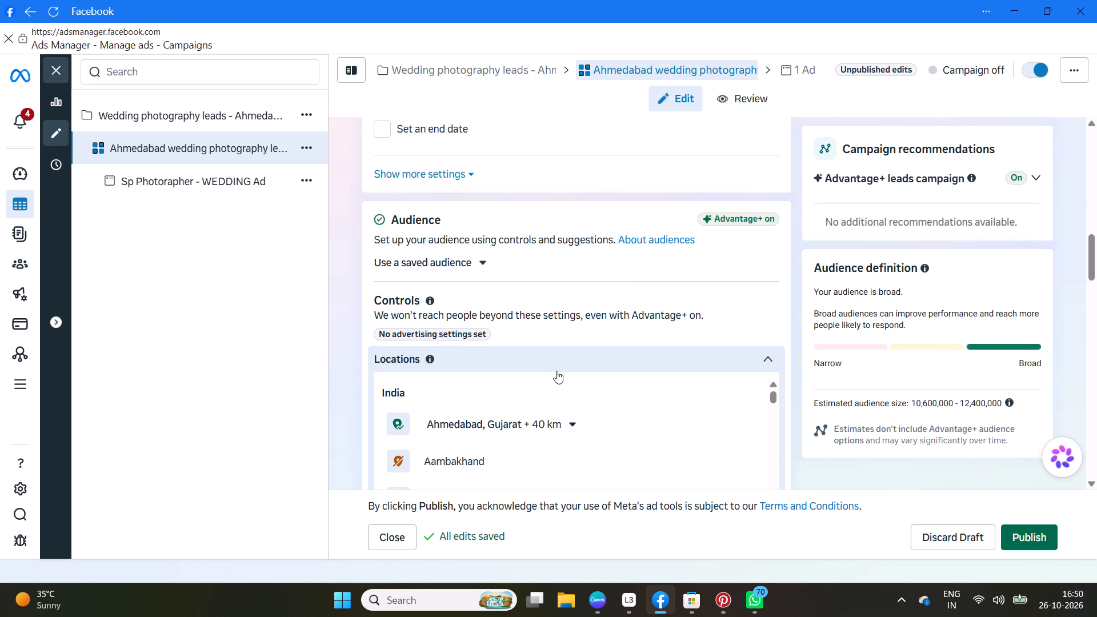
scroll(556, 371, down, 2)
scroll(577, 422, up, 1)
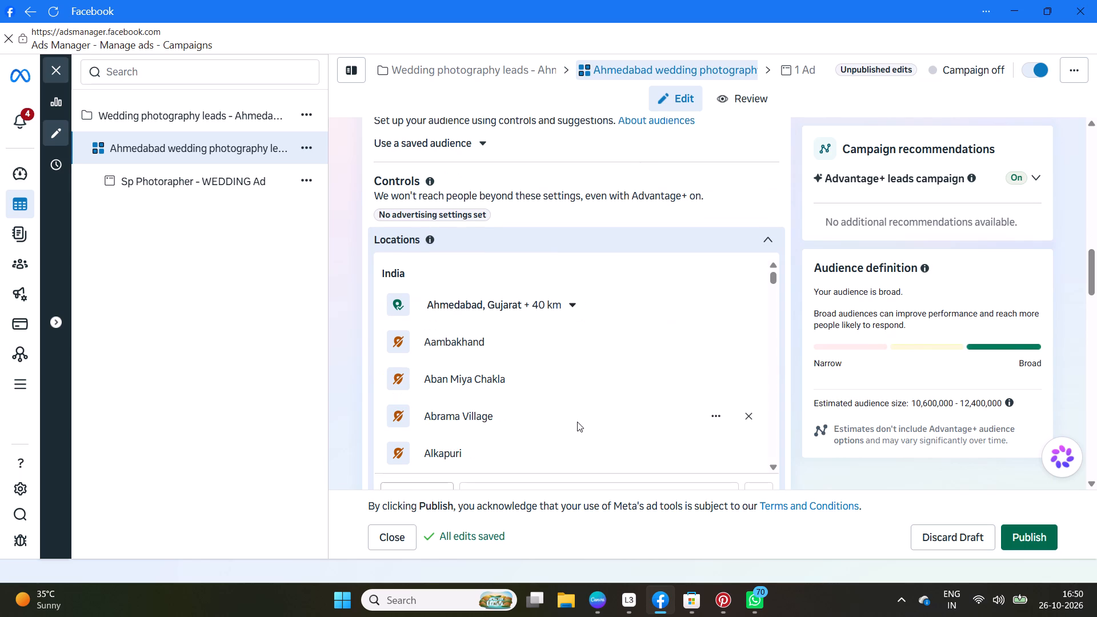
scroll(577, 422, up, 1)
scroll(577, 422, right, 1)
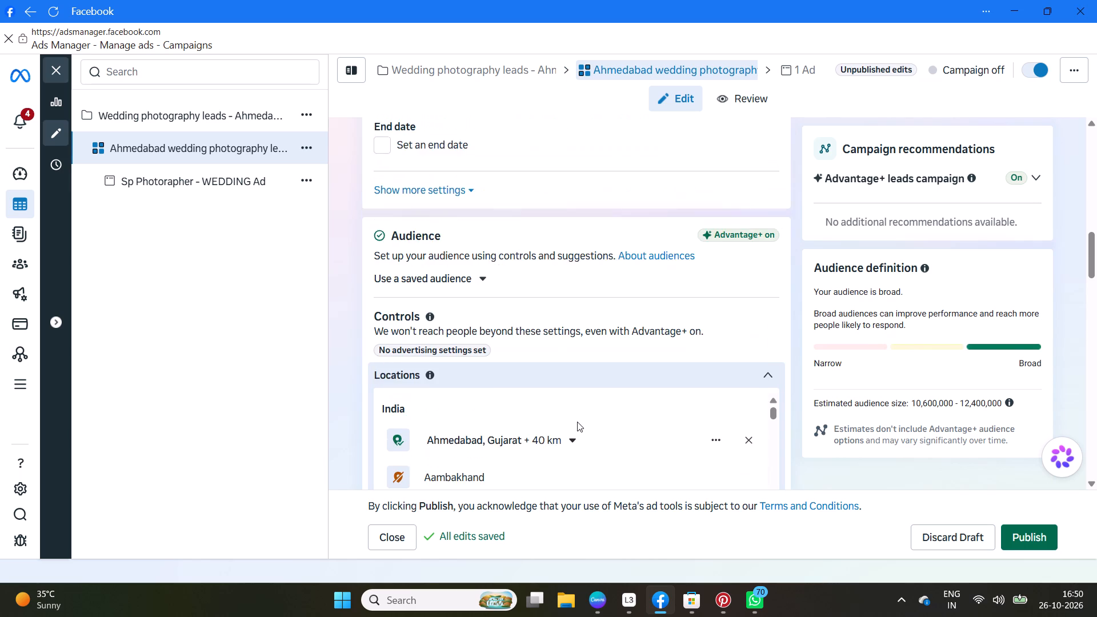
scroll(577, 422, right, 1)
scroll(577, 422, down, 7)
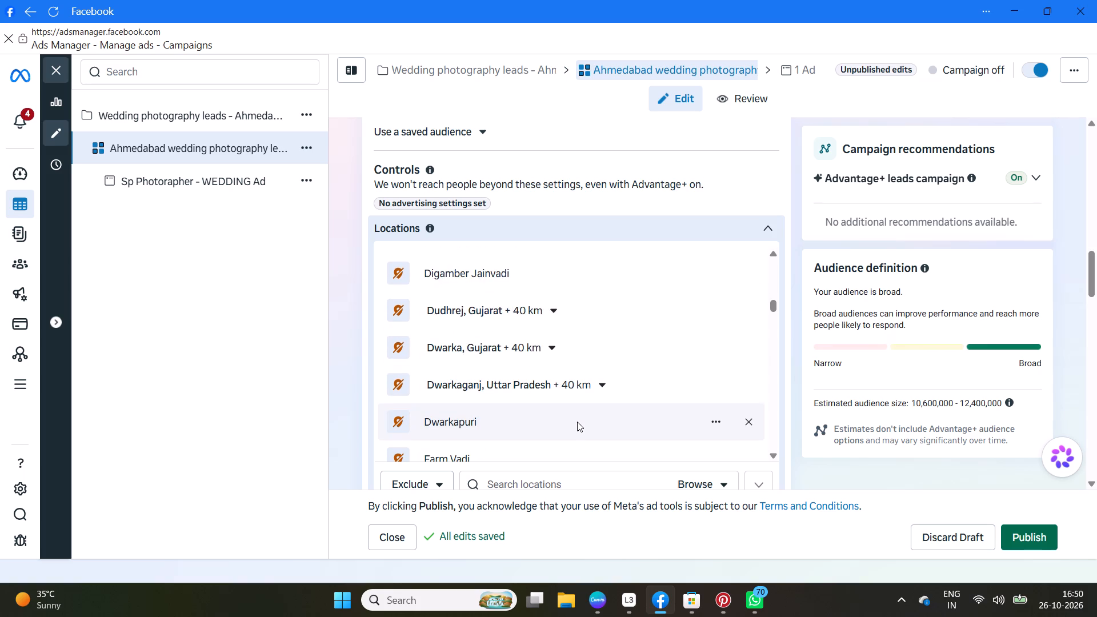
scroll(577, 422, down, 10)
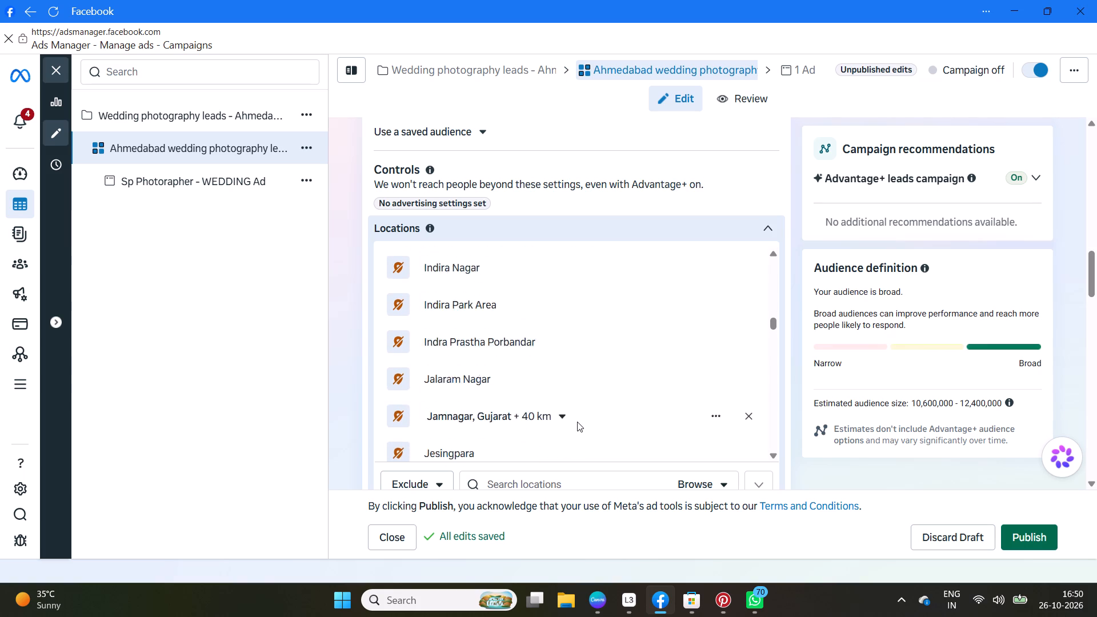
scroll(577, 422, down, 12)
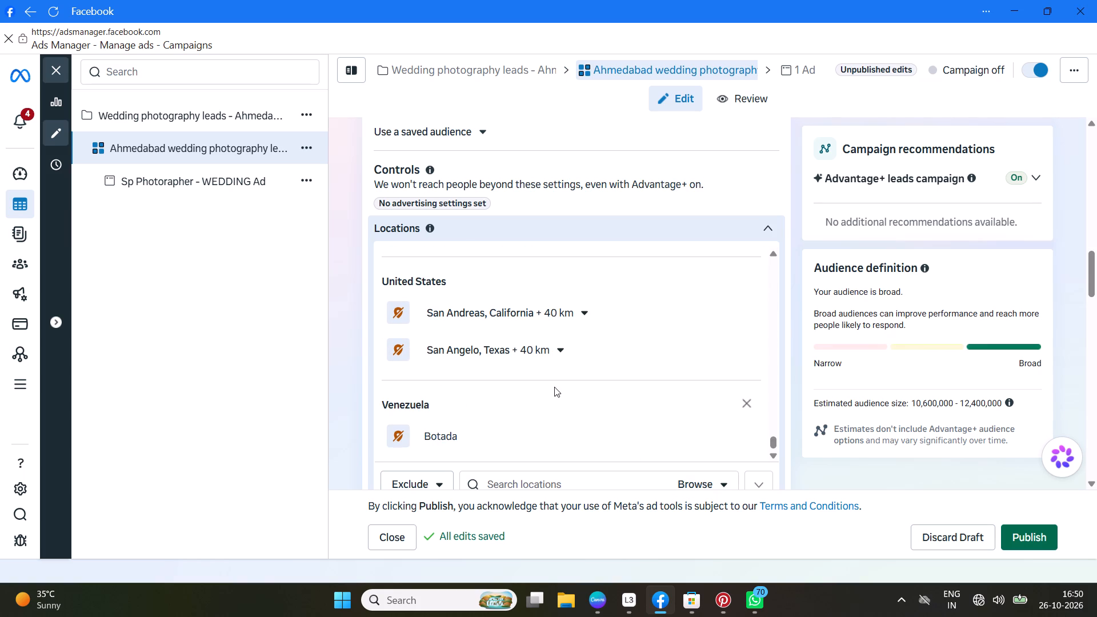
Review the rest of the ad set below the locations, from the audience controls down to the brand suitability settings.
scroll(554, 387, down, 3)
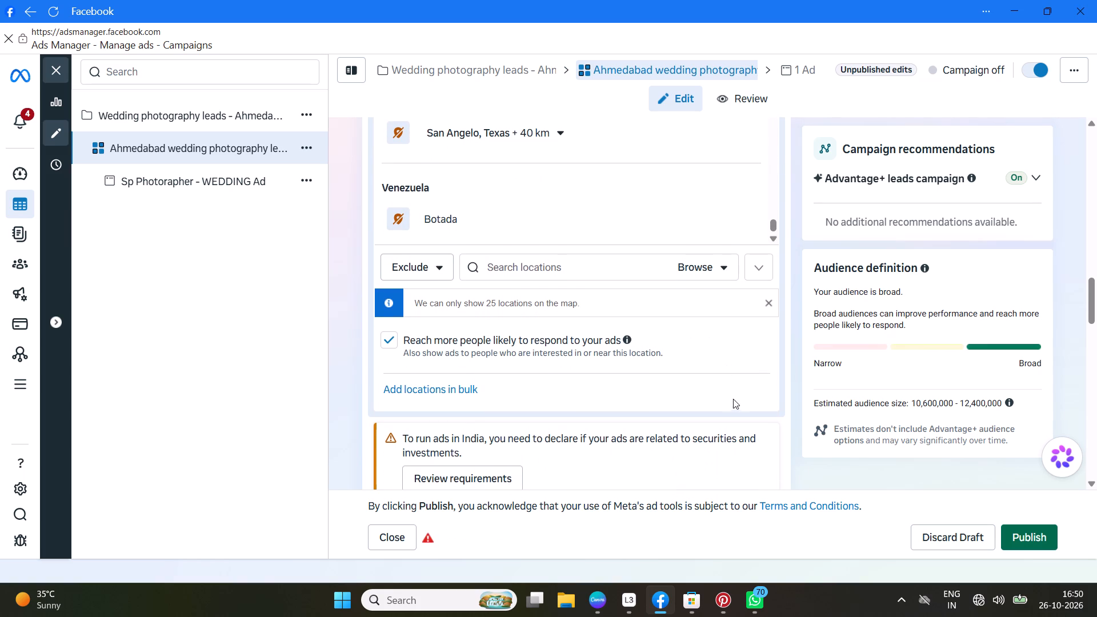
scroll(599, 311, down, 3)
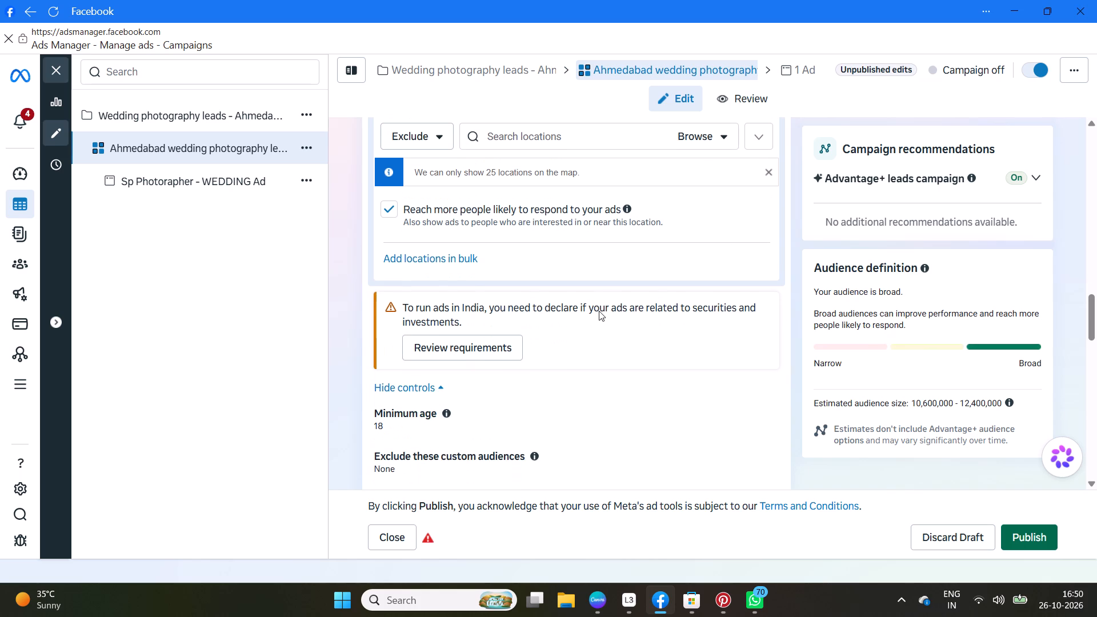
scroll(599, 311, down, 1)
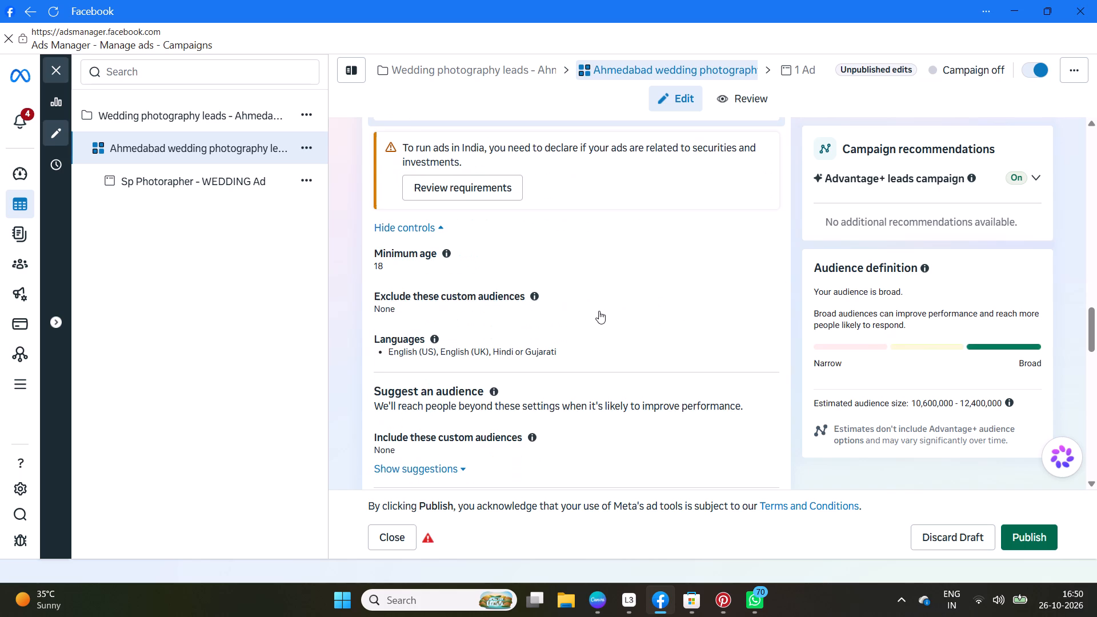
scroll(622, 468, down, 13)
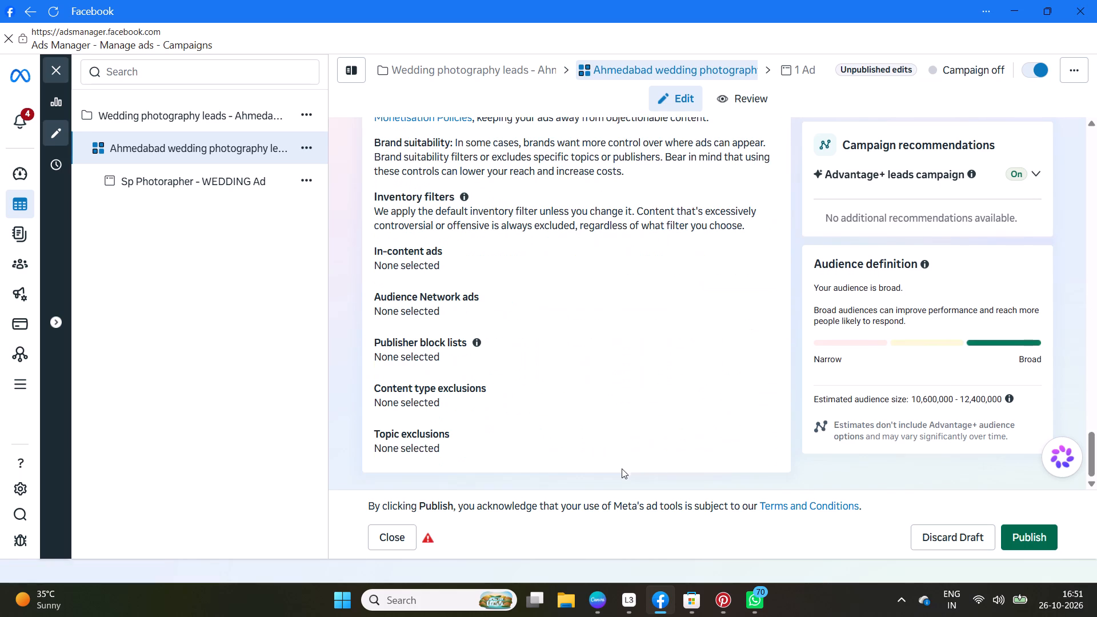
Publish the edits to the Ahmedabad wedding photography leads ad set.
click(1044, 538)
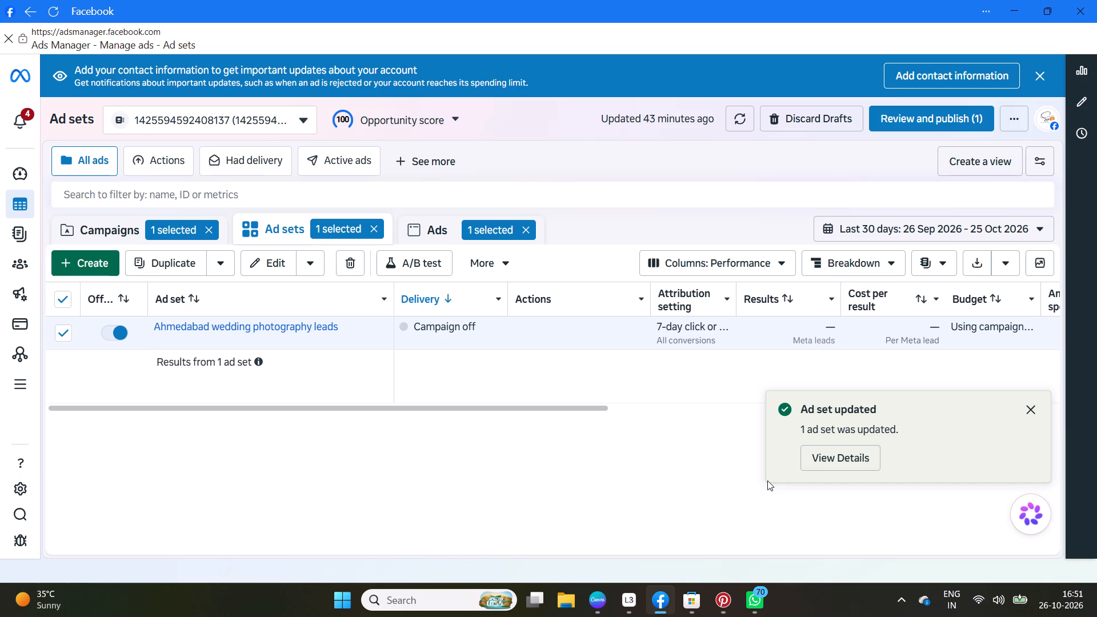
Dismiss the update notice and reset Ads Manager, also discarding the account's unpublished changes.
click(1031, 408)
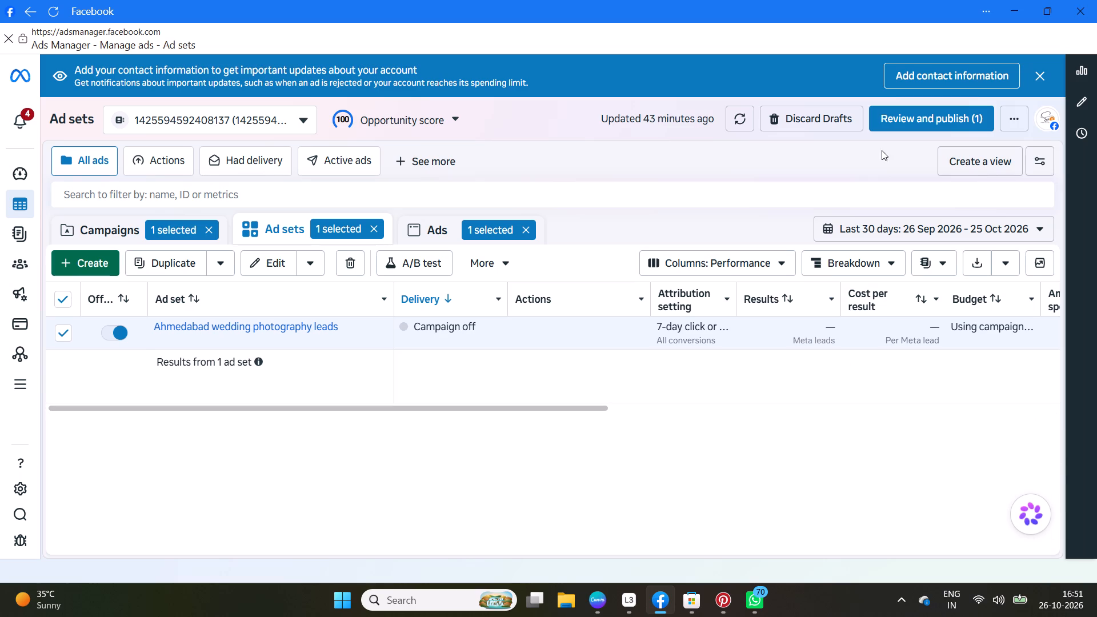
click(1003, 116)
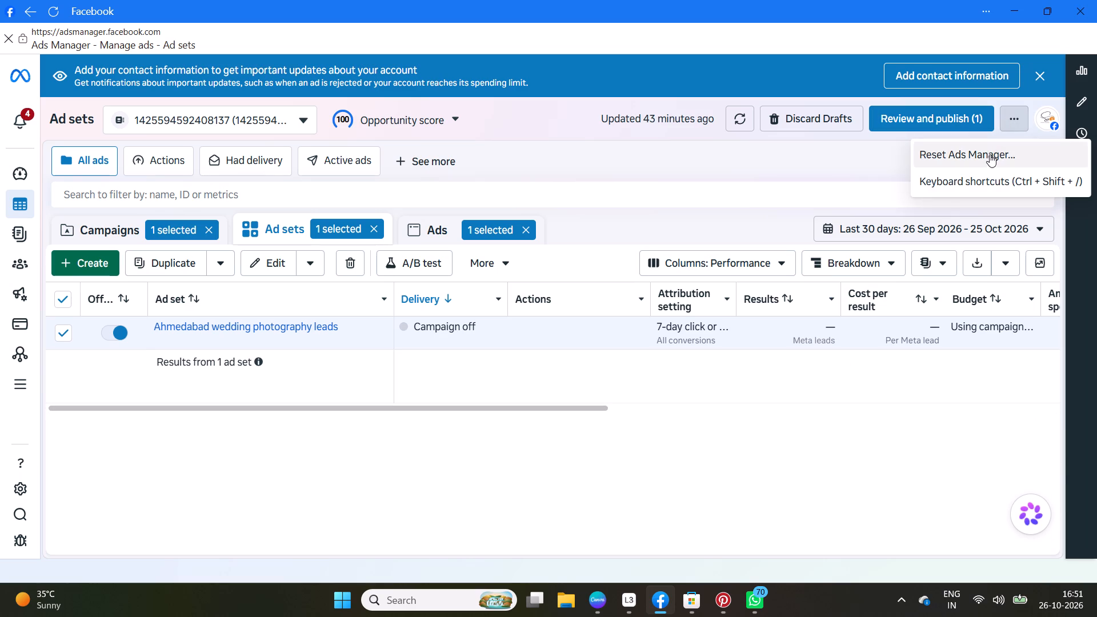
click(989, 158)
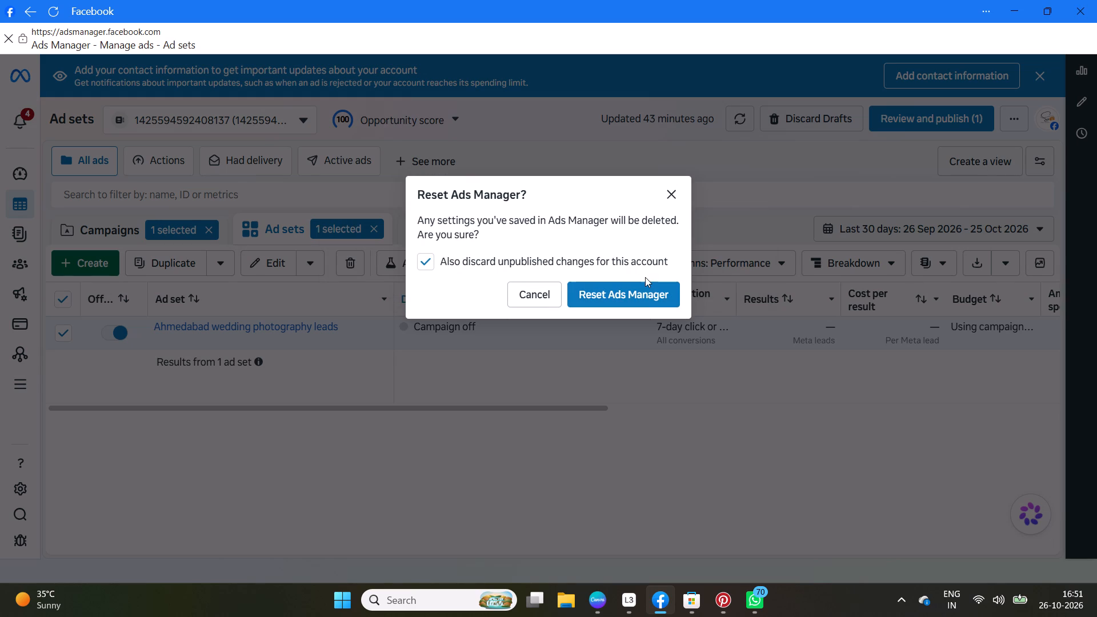
click(648, 299)
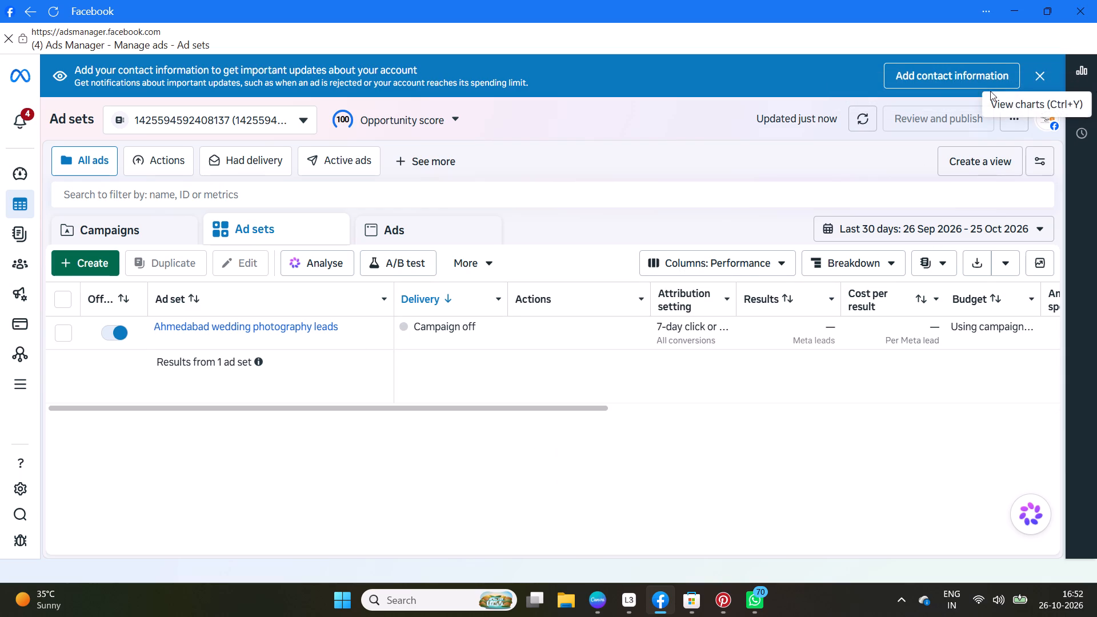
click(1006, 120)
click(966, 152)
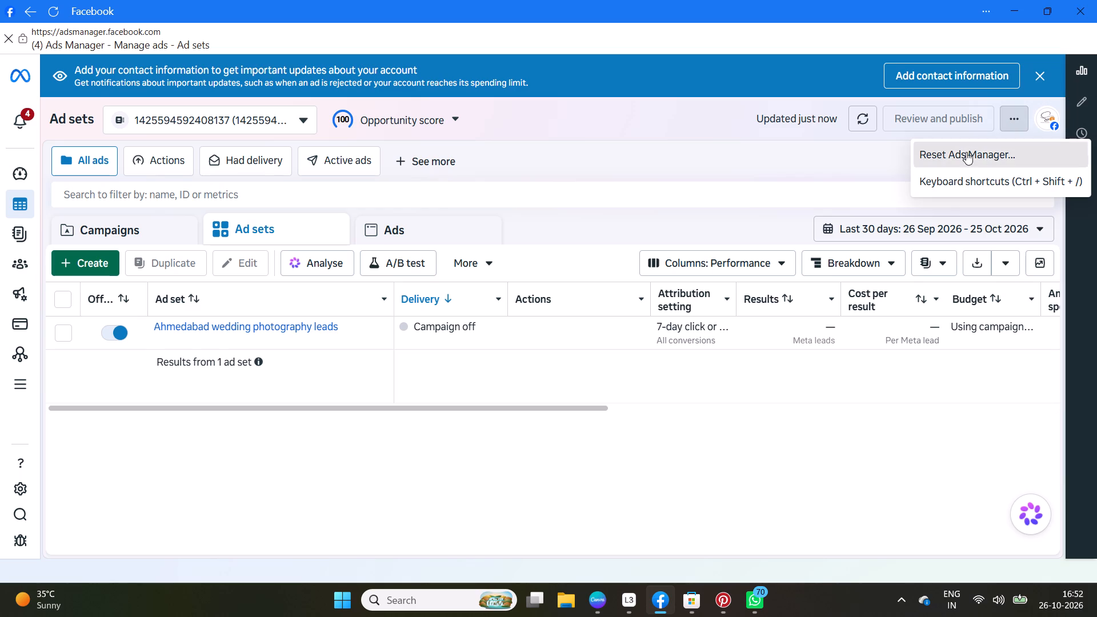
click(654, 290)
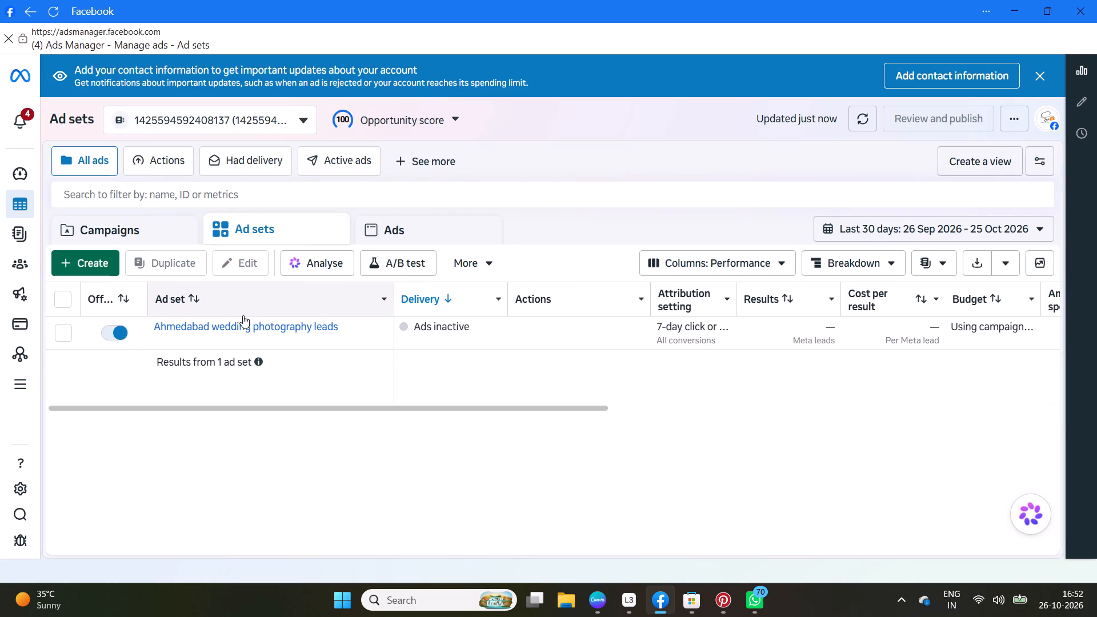
Reopen the Ahmedabad wedding photography leads ad set for editing and examine its included and excluded locations and custom audience settings.
click(173, 340)
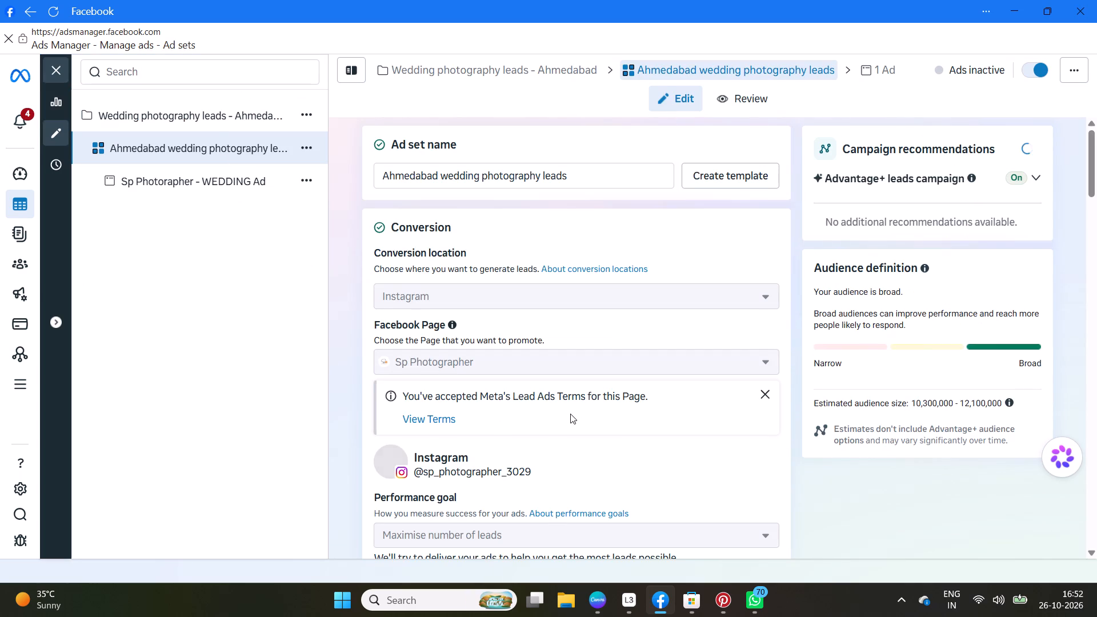
scroll(570, 414, down, 9)
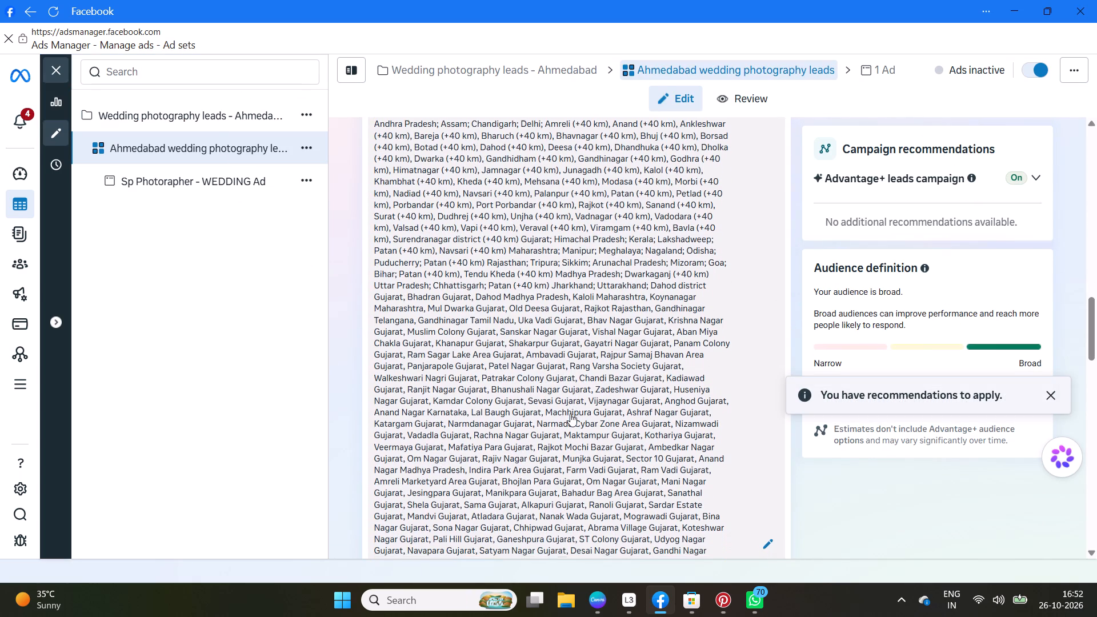
scroll(570, 414, down, 5)
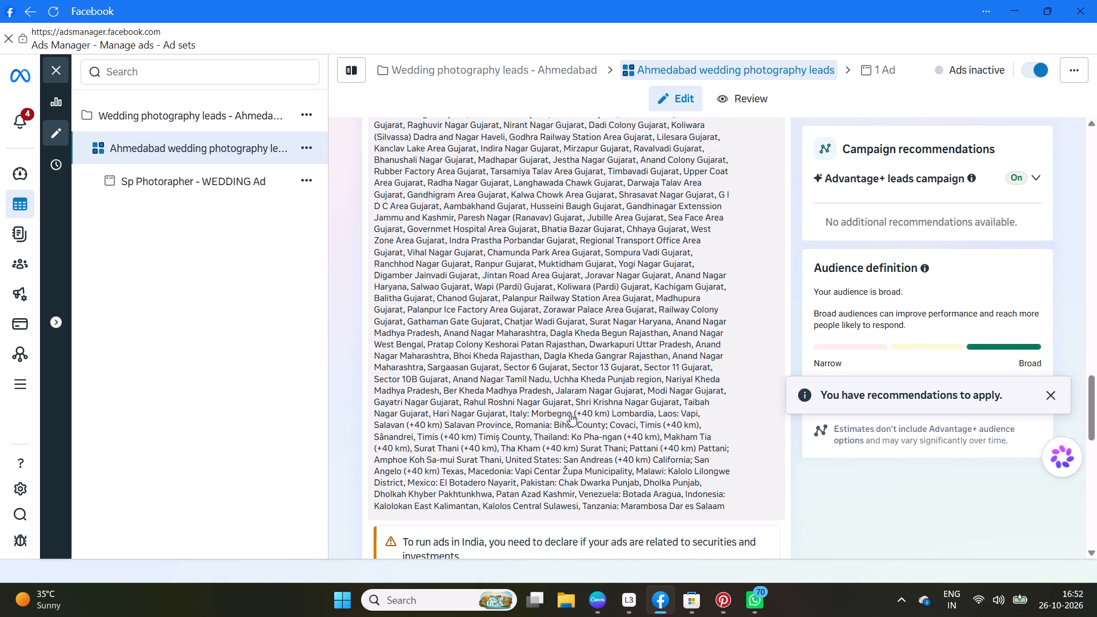
scroll(570, 414, down, 2)
scroll(570, 414, up, 2)
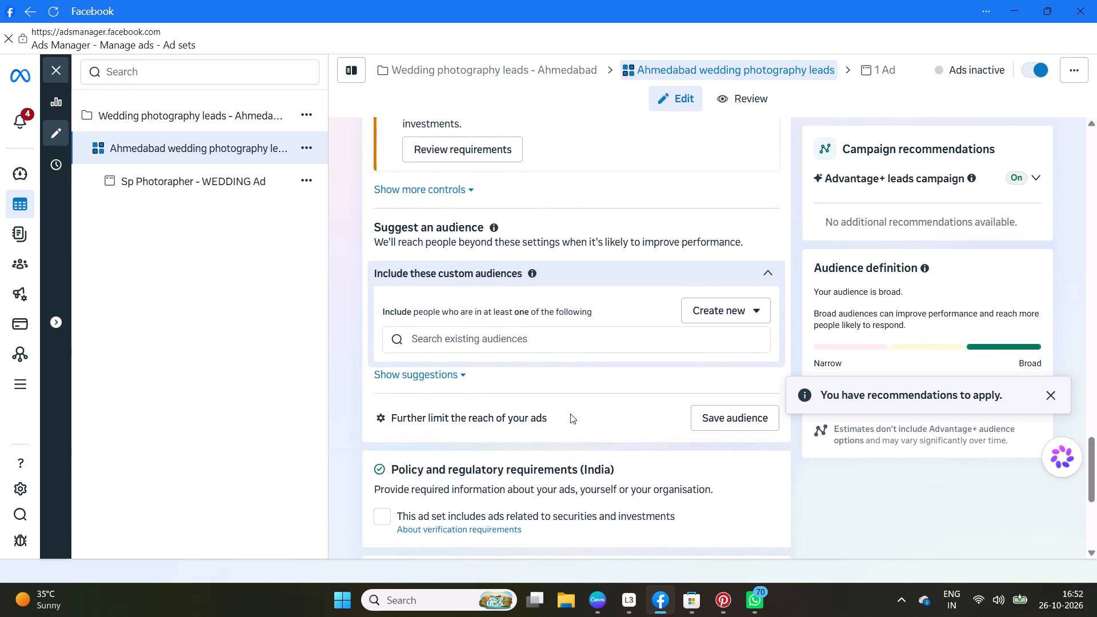
scroll(570, 414, up, 1)
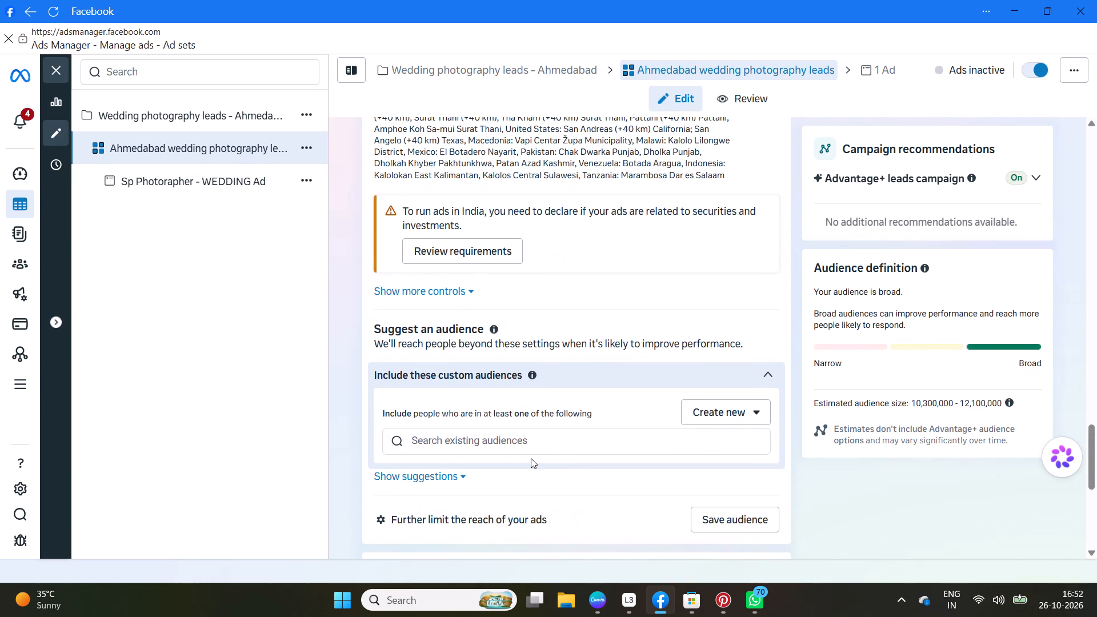
scroll(531, 458, up, 5)
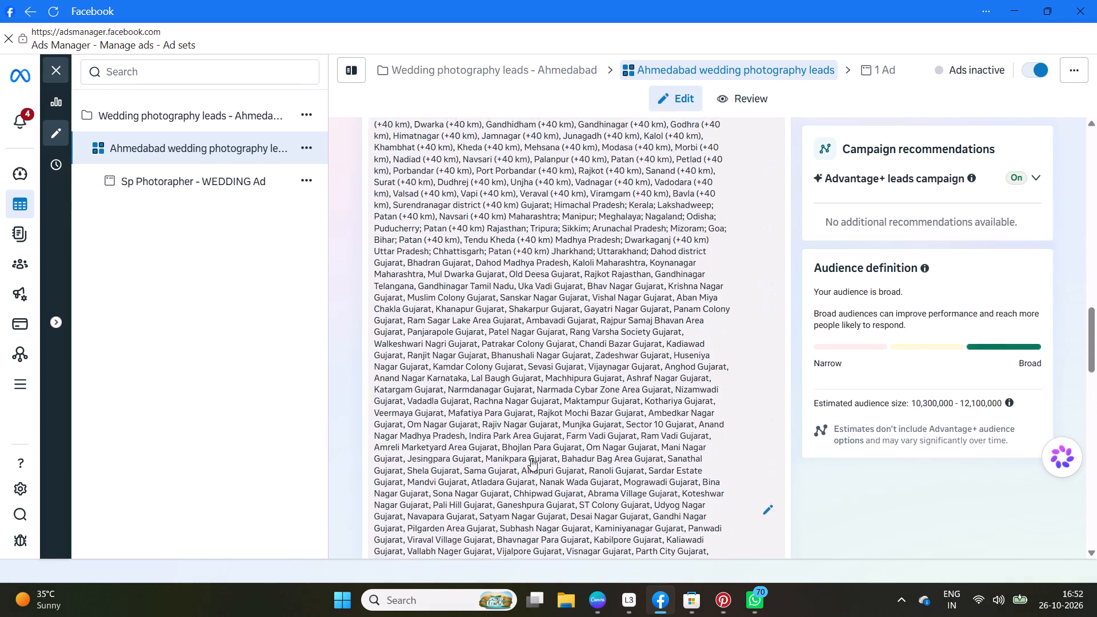
scroll(531, 458, up, 4)
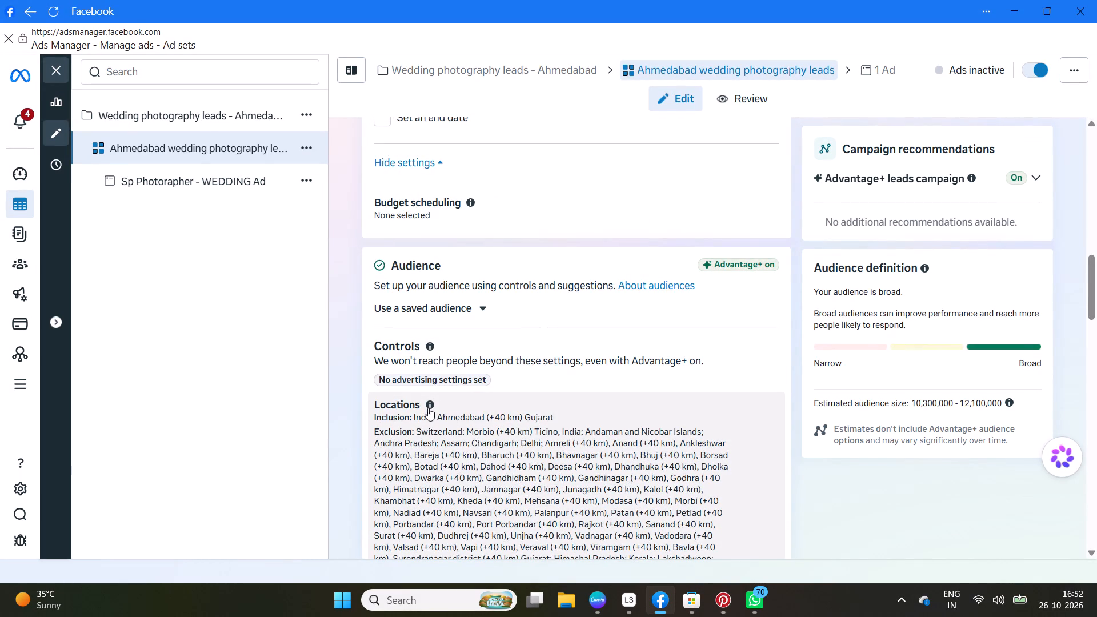
scroll(599, 392, down, 8)
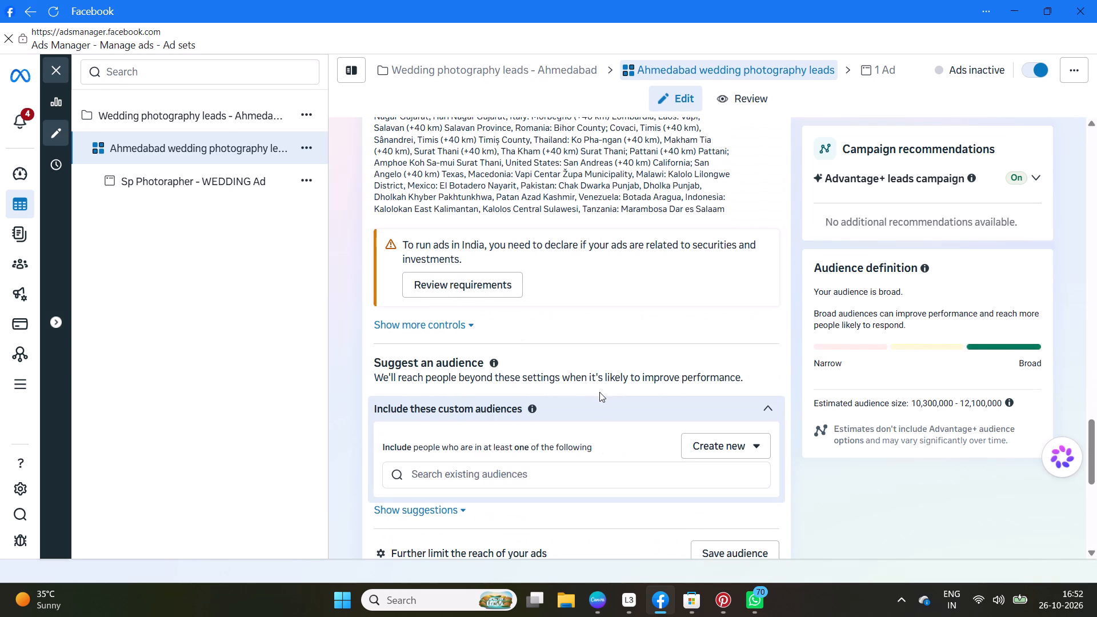
scroll(599, 392, up, 8)
scroll(599, 392, down, 1)
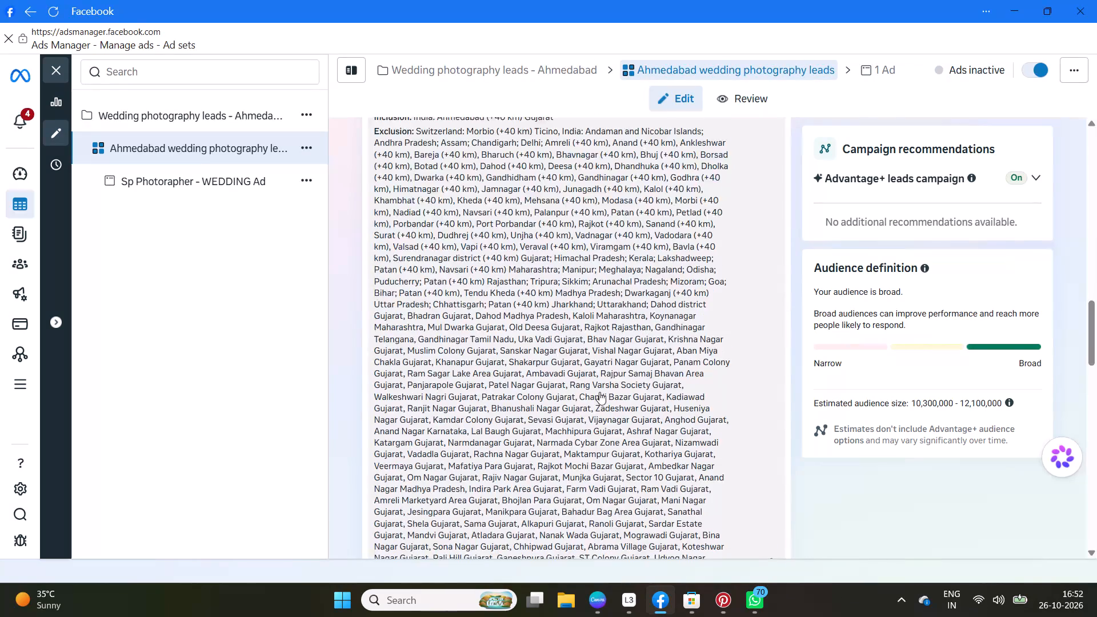
Review the ad set's location exclusions, custom audience, India policy requirements and placement settings, and return to the ad sets list.
scroll(599, 392, up, 1)
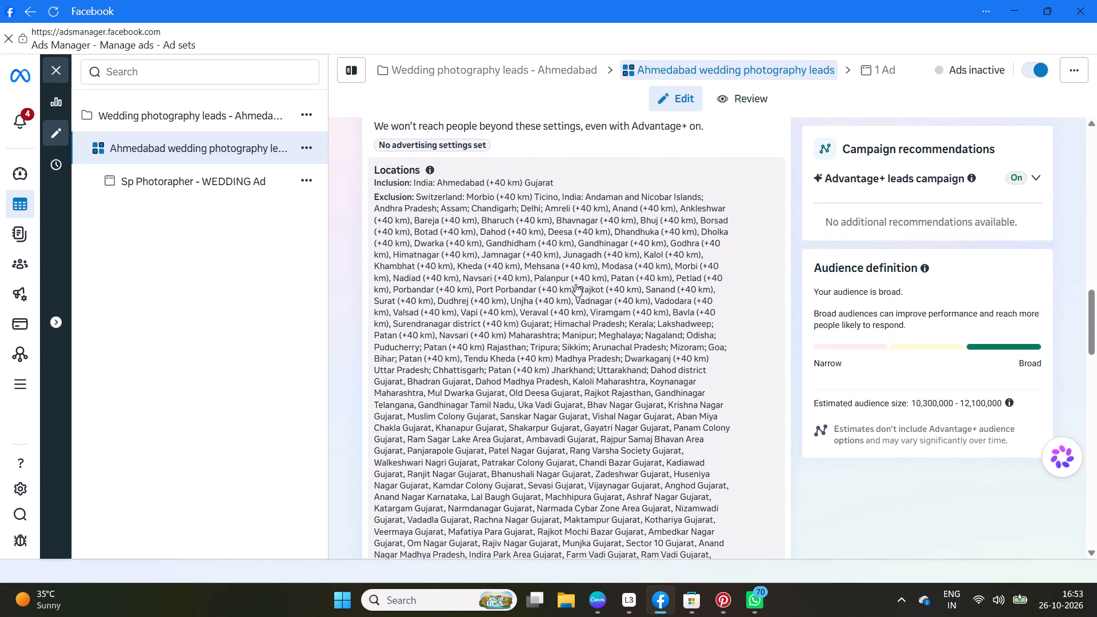
scroll(575, 284, down, 6)
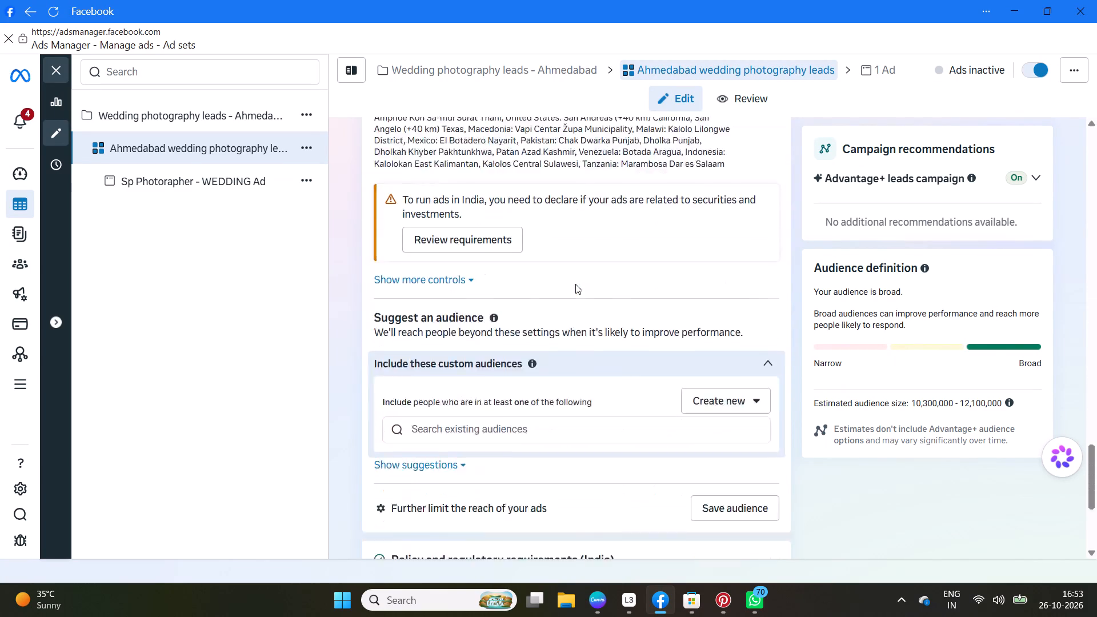
scroll(575, 284, down, 4)
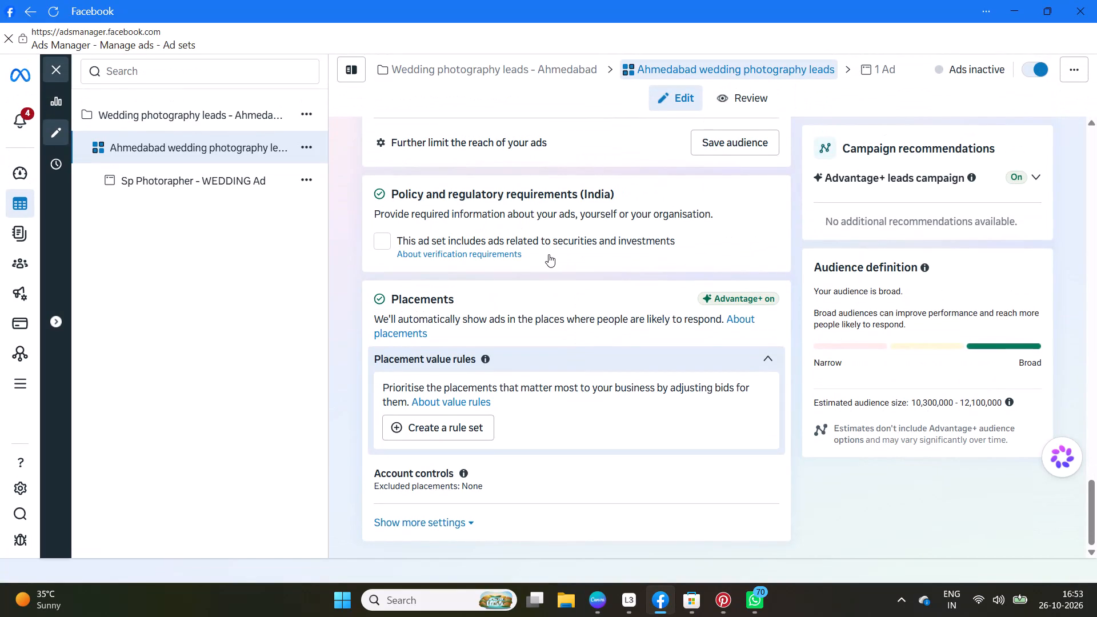
click(30, 10)
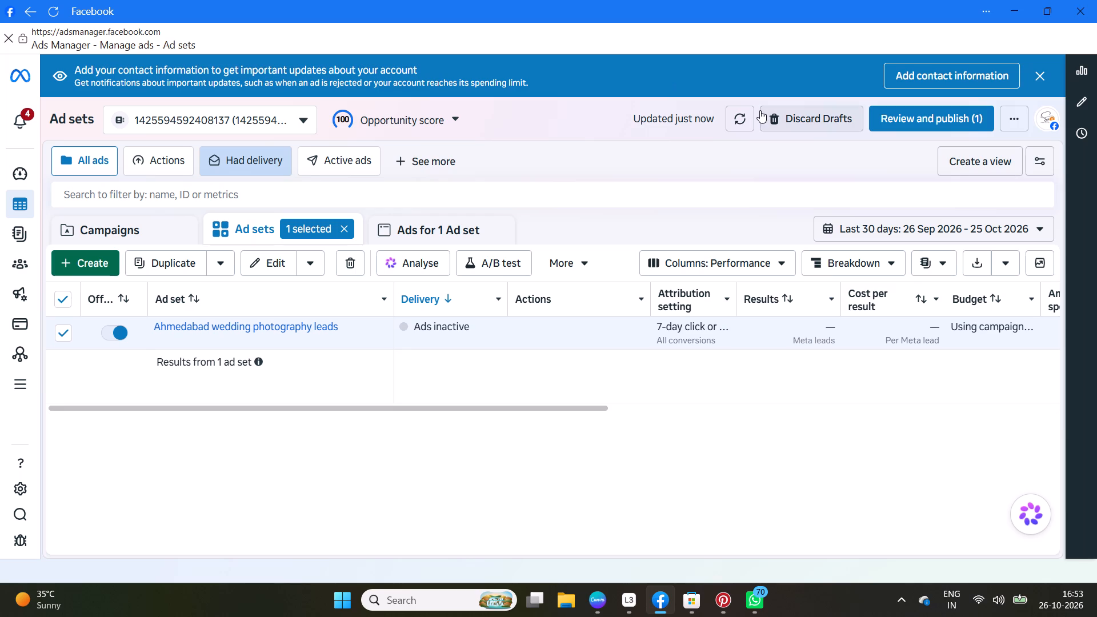
Publish the pending draft creative update for the Sp Photorapher - WEDDING Ad and dismiss the confirmation notice.
click(951, 122)
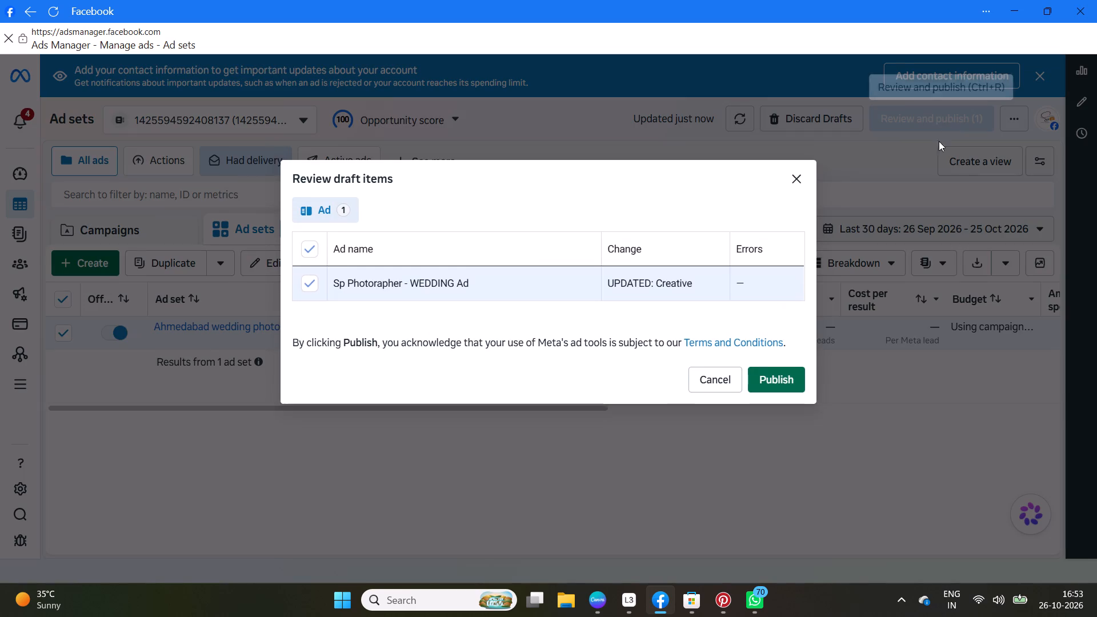
click(779, 380)
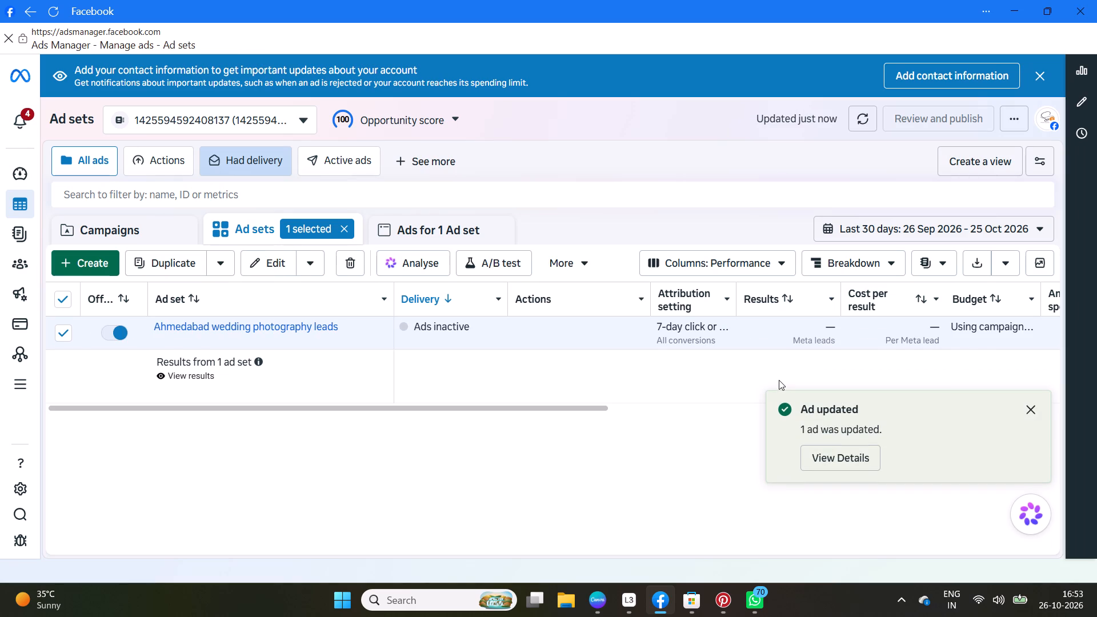
click(1027, 411)
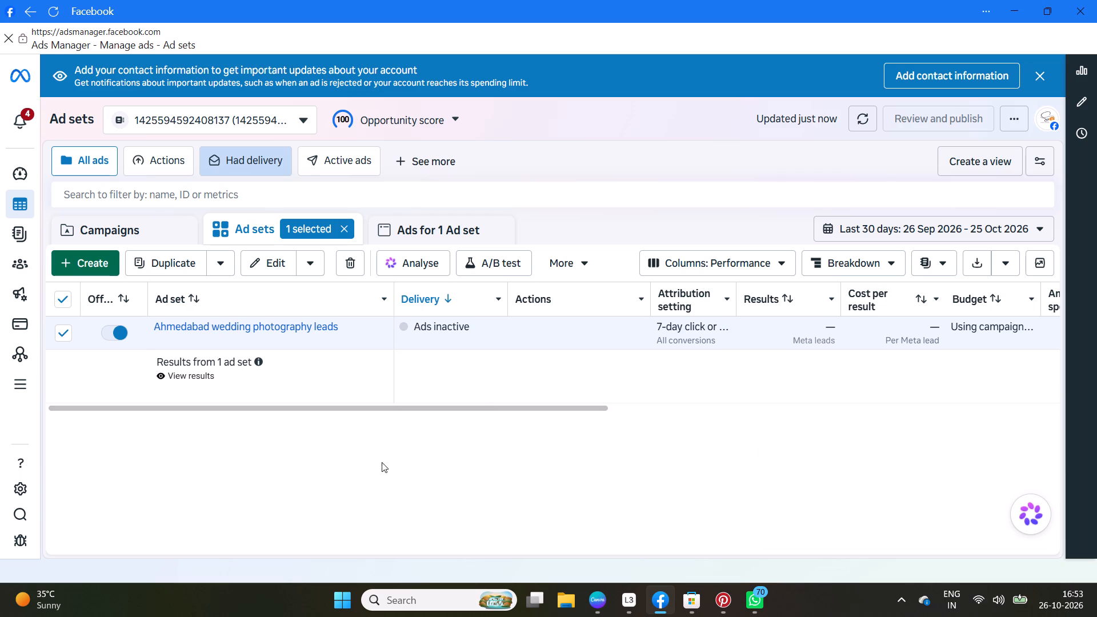
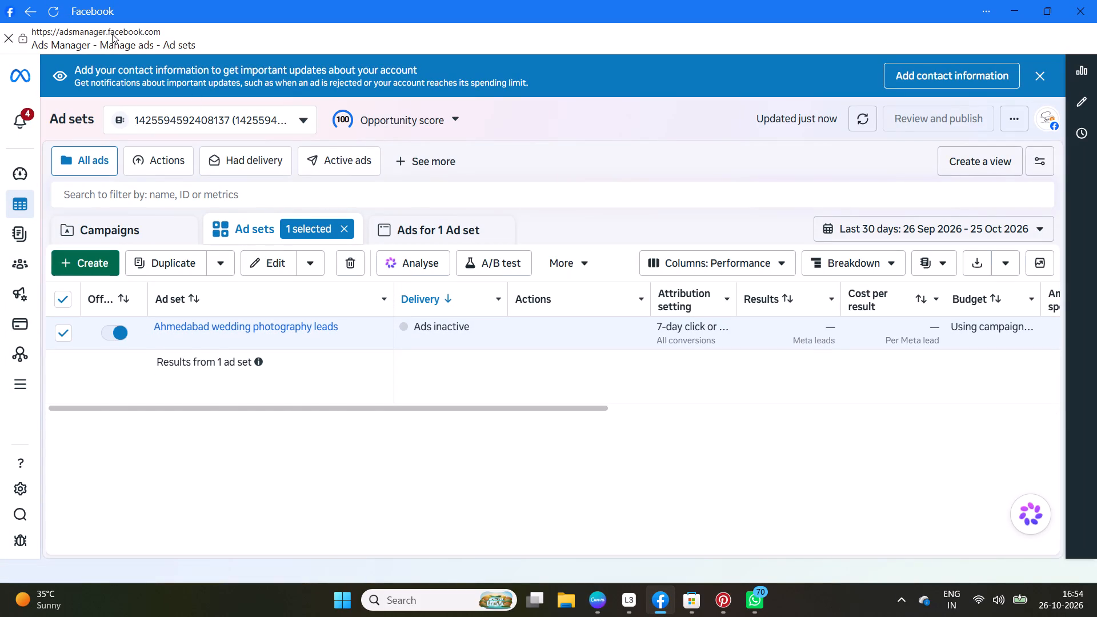
Reload the ad sets list to refresh its delivery status, and go back from the page that loads.
click(55, 15)
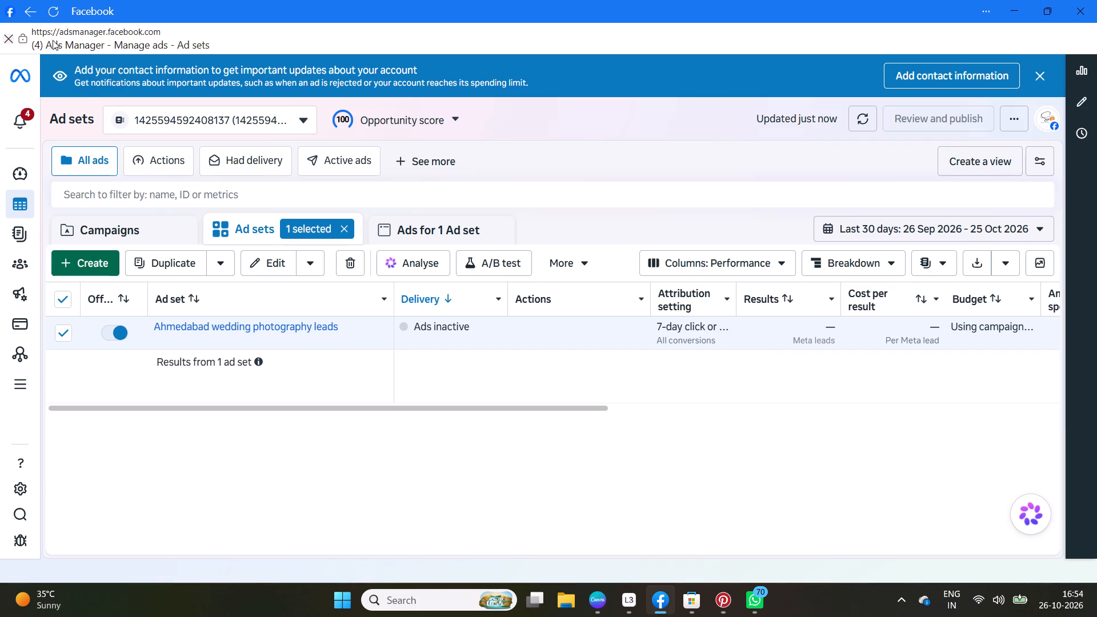
click(53, 13)
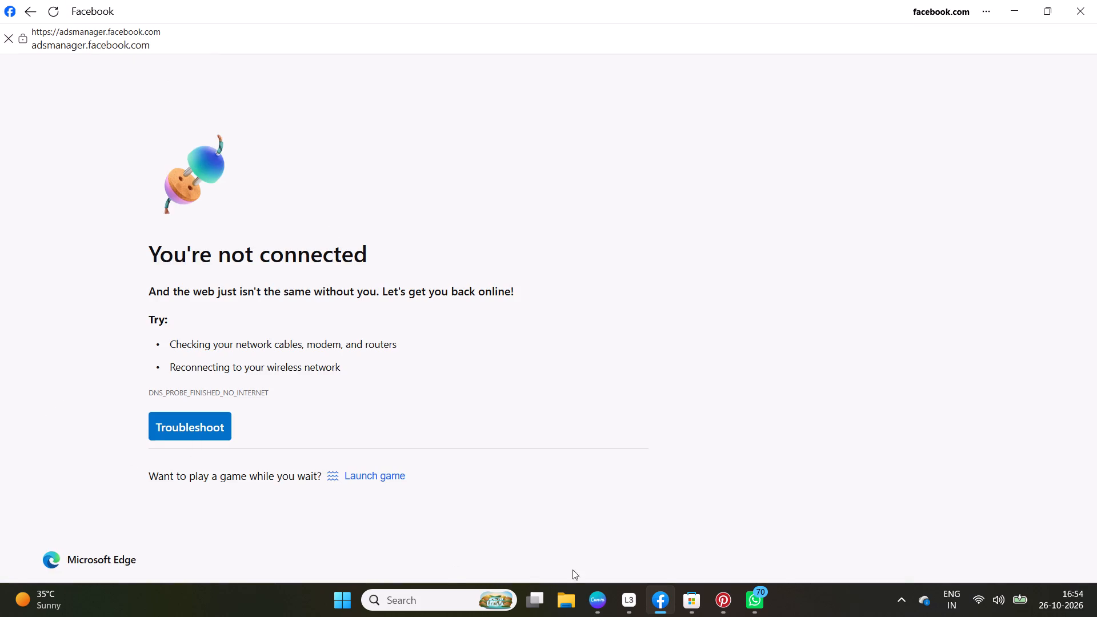
click(825, 500)
click(25, 10)
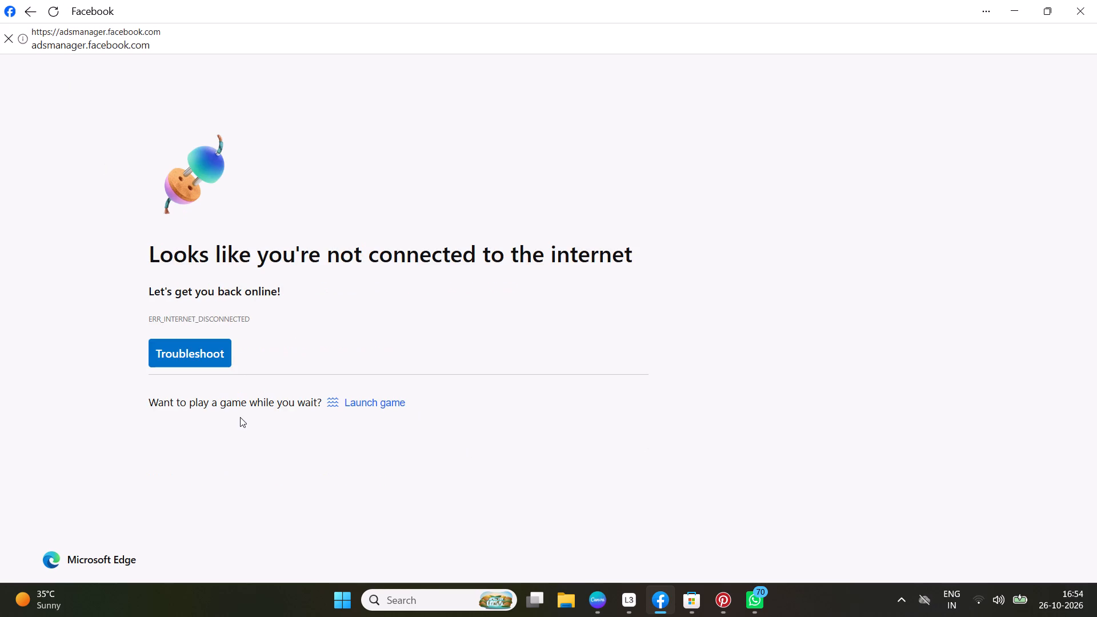
Check the computer's Wi-Fi connection and look through the available networks, keeping the current network.
click(972, 601)
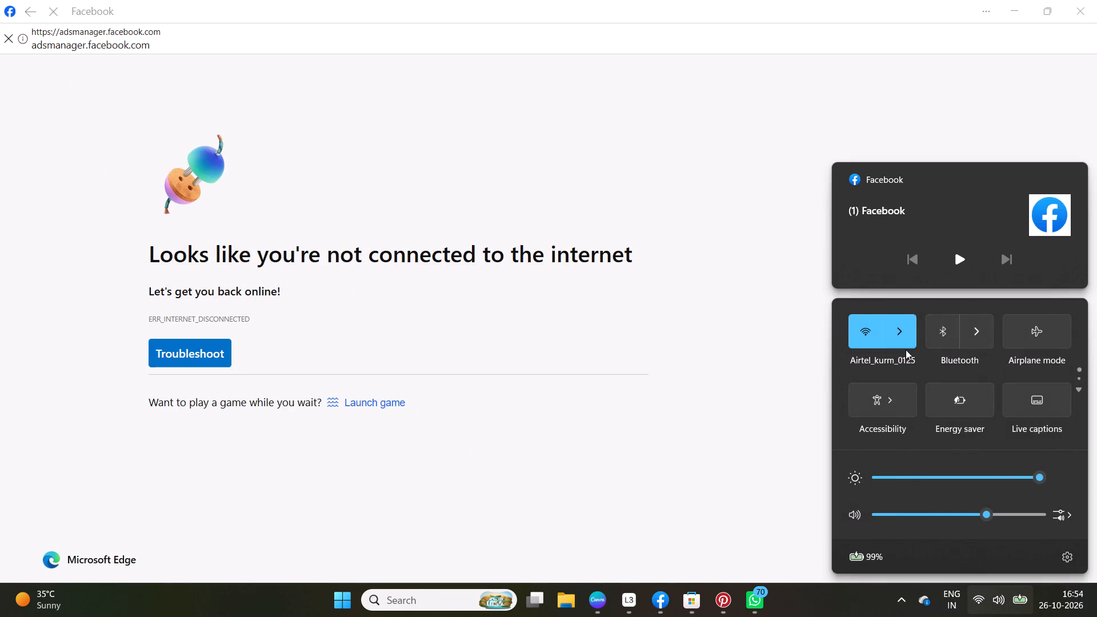
click(904, 347)
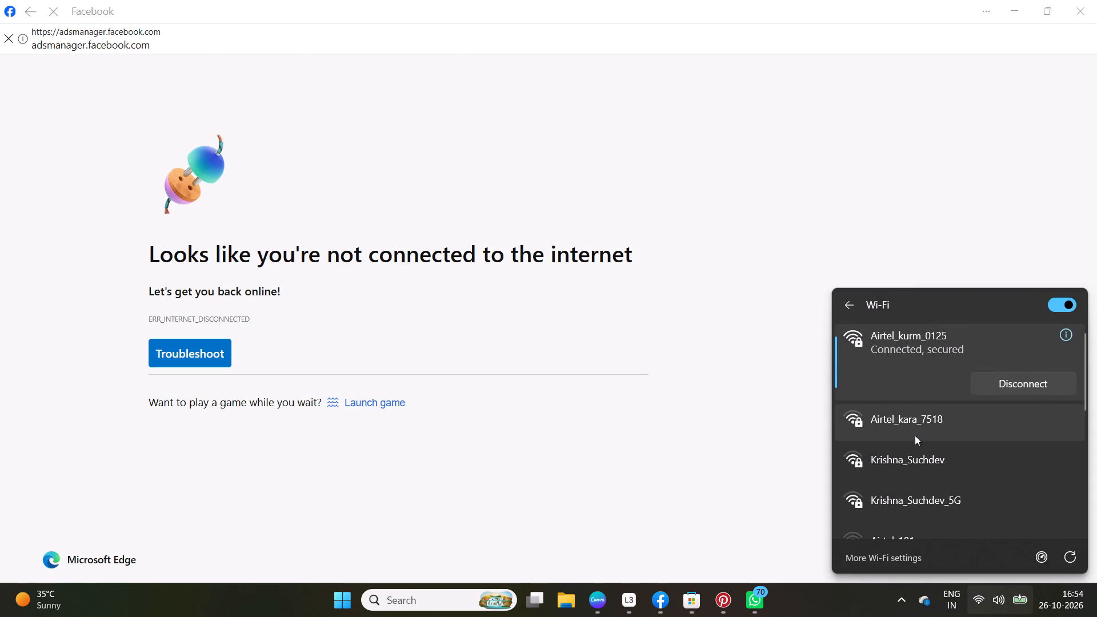
scroll(915, 435, down, 3)
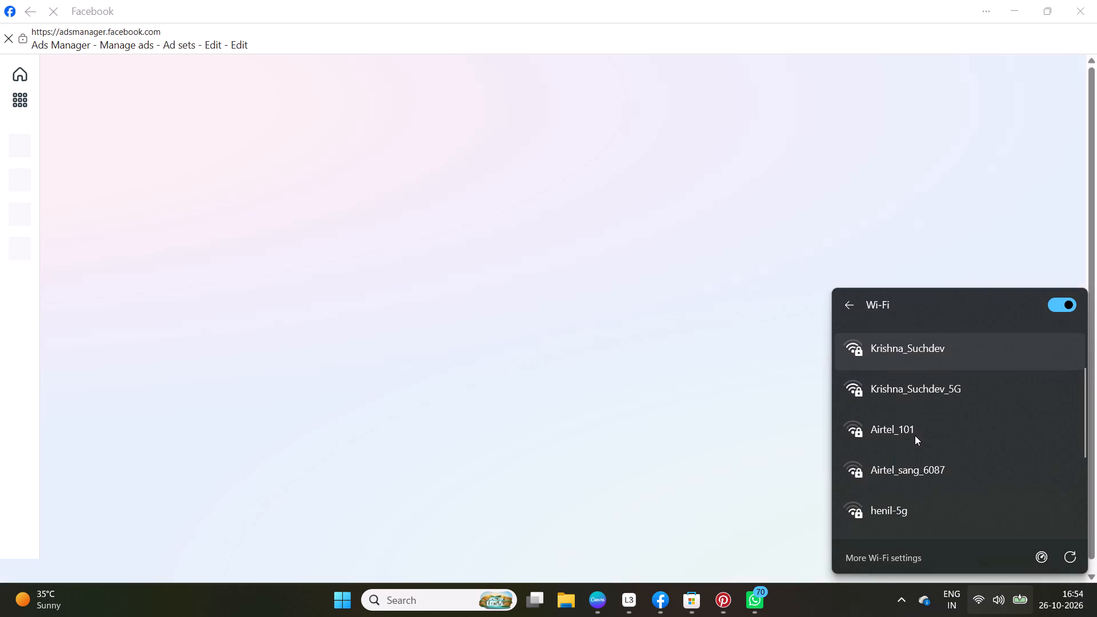
scroll(915, 435, down, 3)
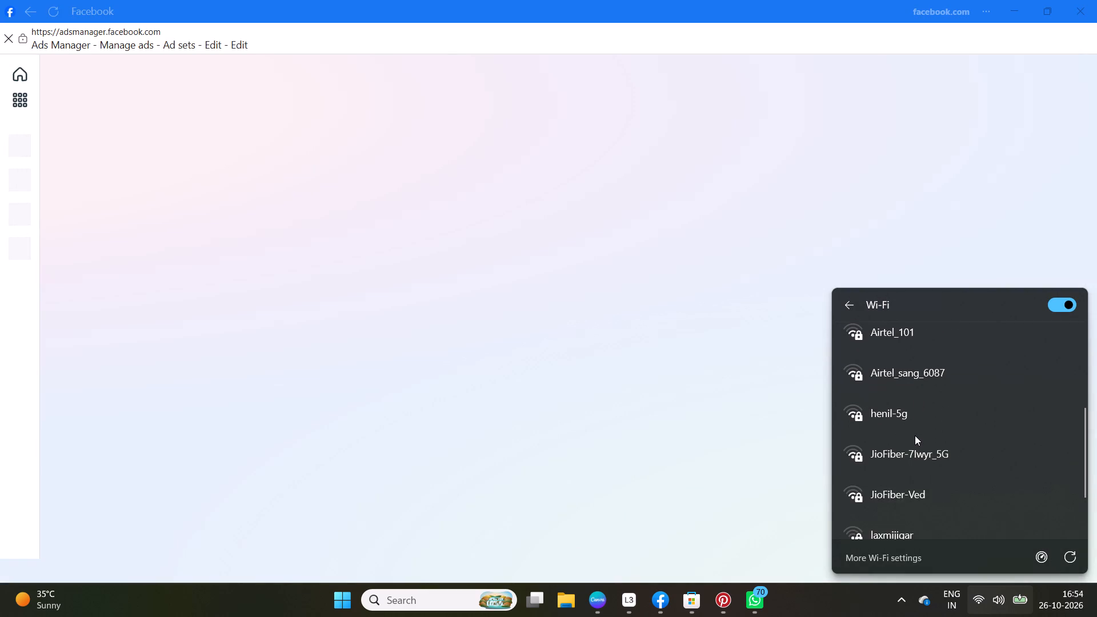
scroll(915, 435, down, 2)
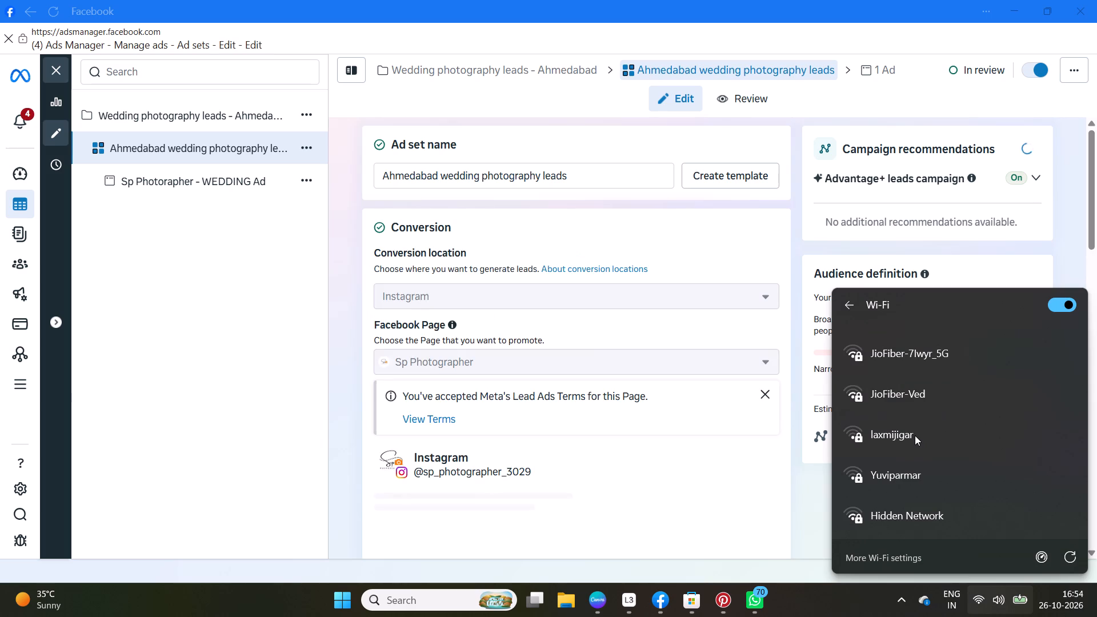
click(203, 398)
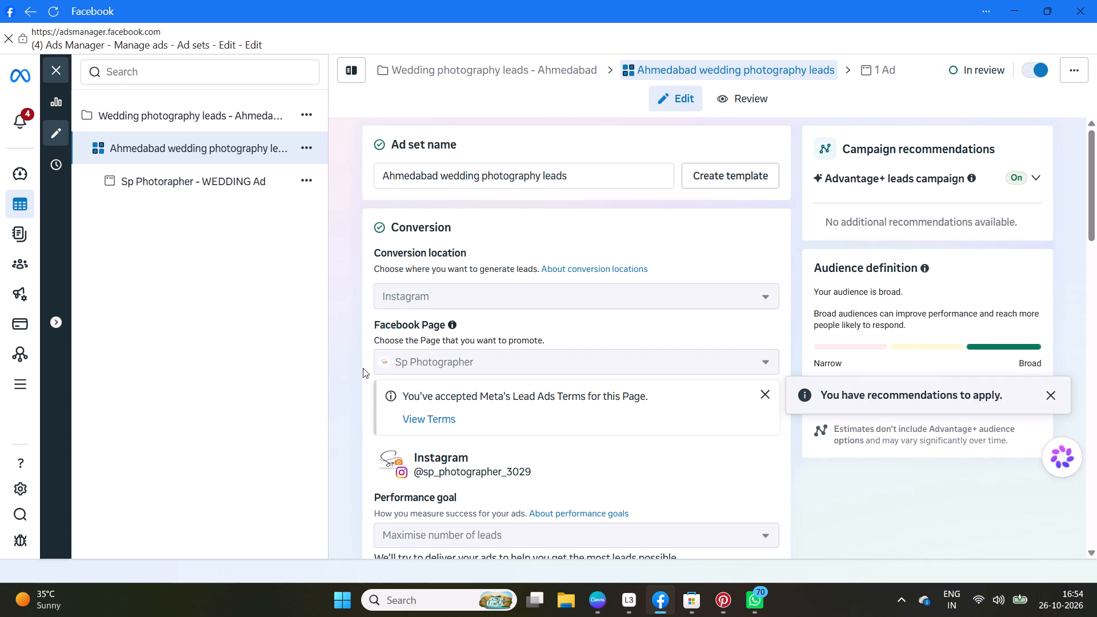
Leave the ad set and ad editors, return to the Campaigns overview and reload it.
click(148, 171)
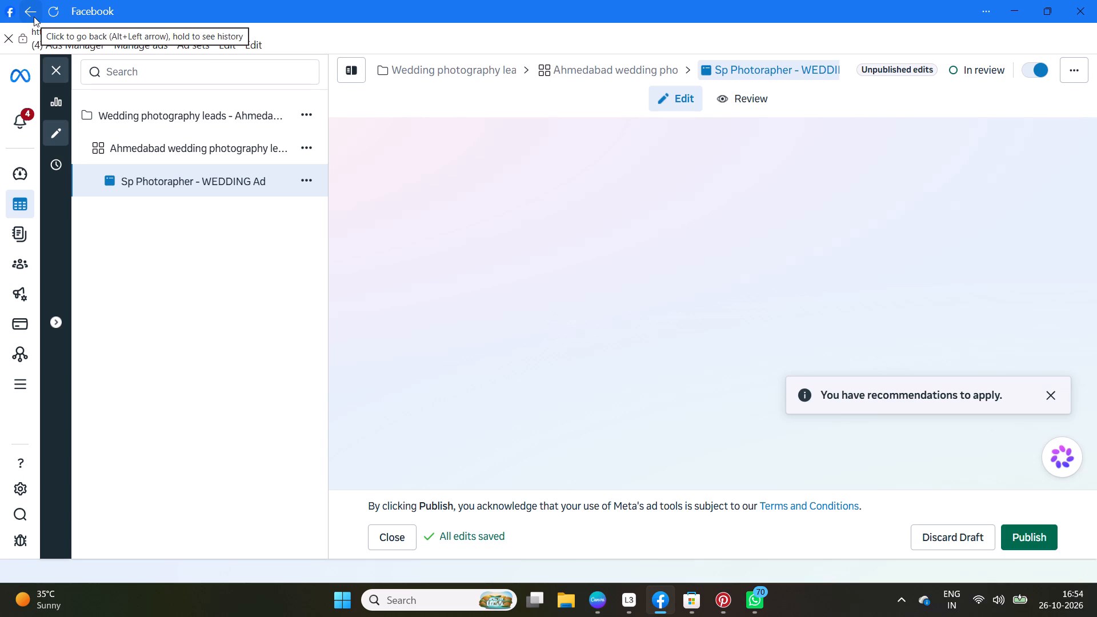
click(34, 17)
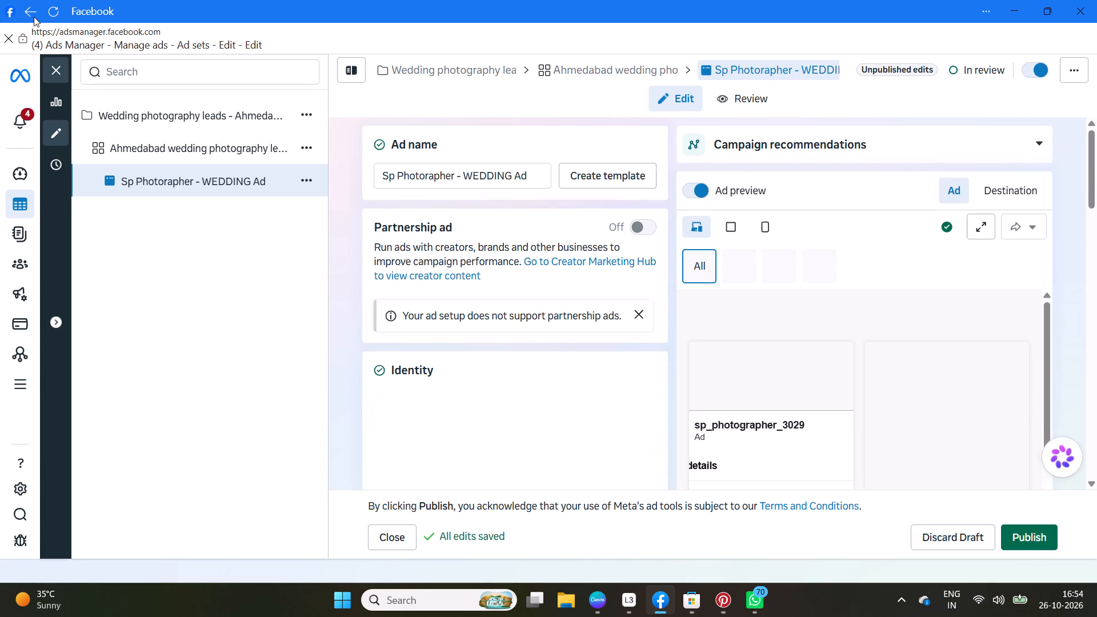
click(34, 17)
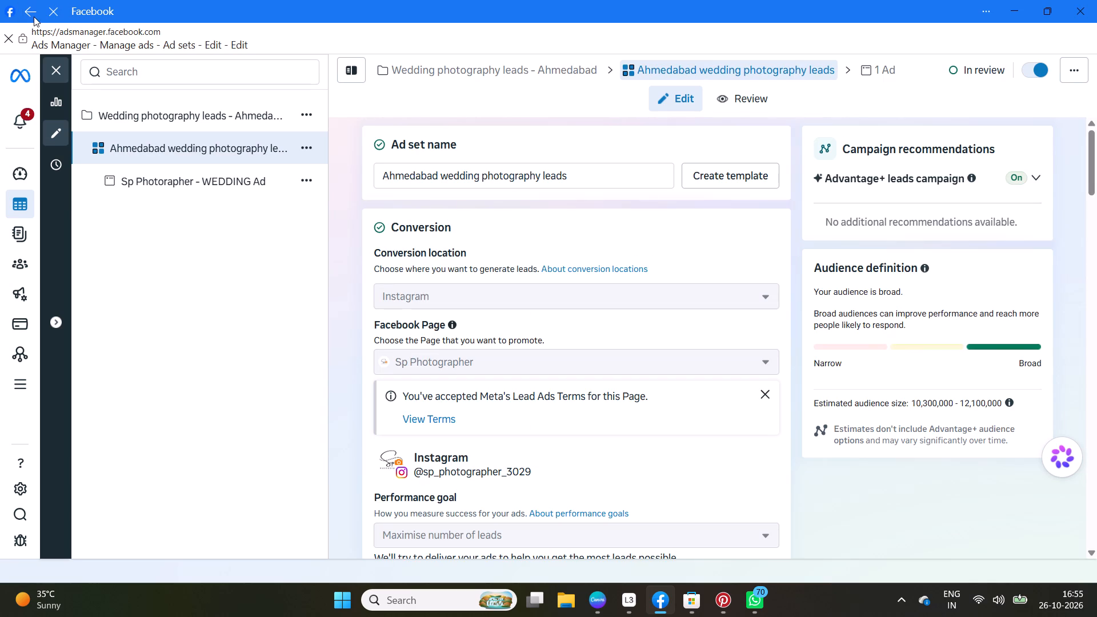
click(34, 17)
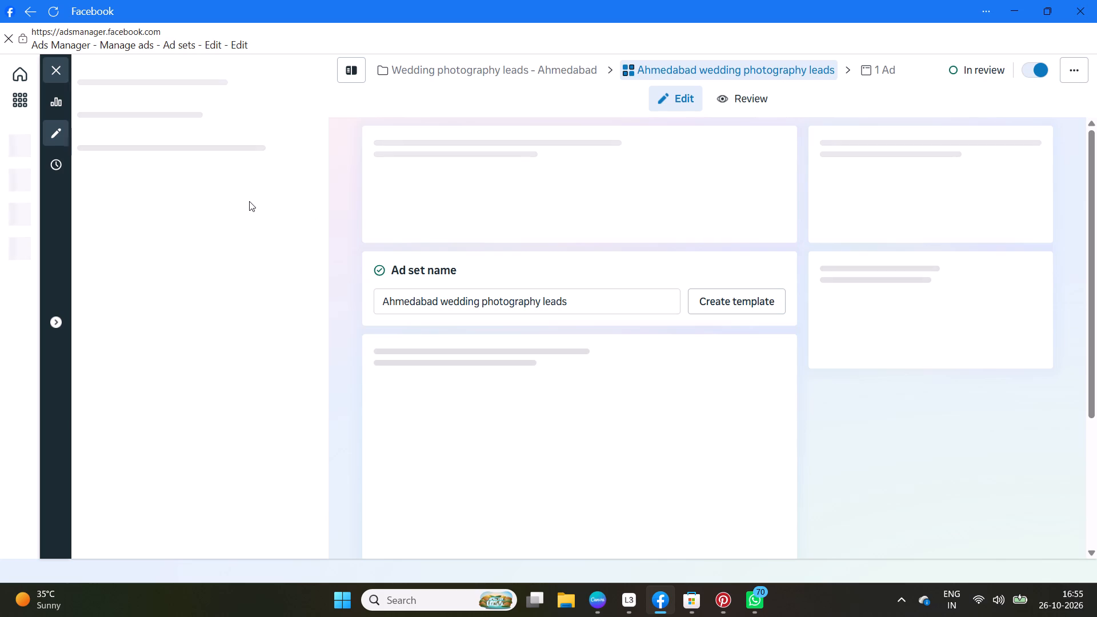
click(31, 13)
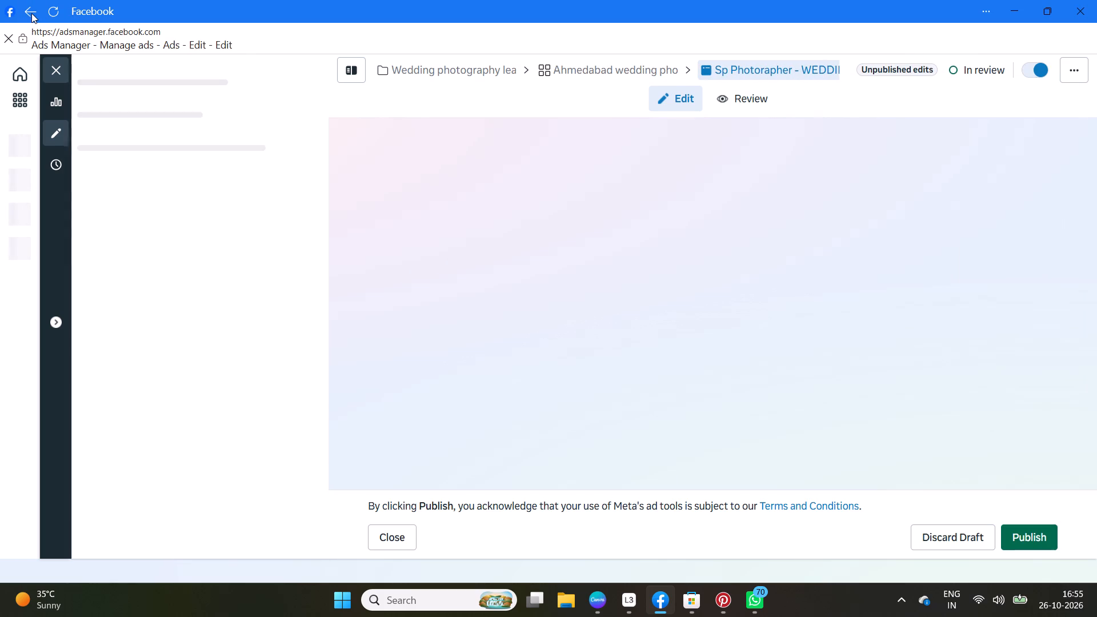
click(31, 13)
click(31, 13)
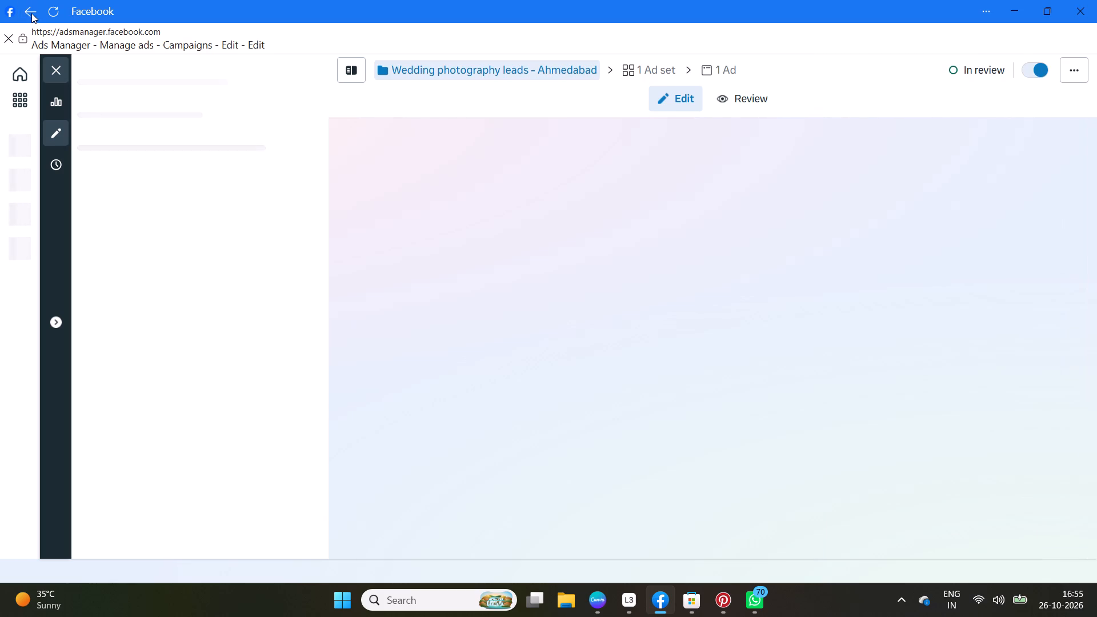
click(31, 13)
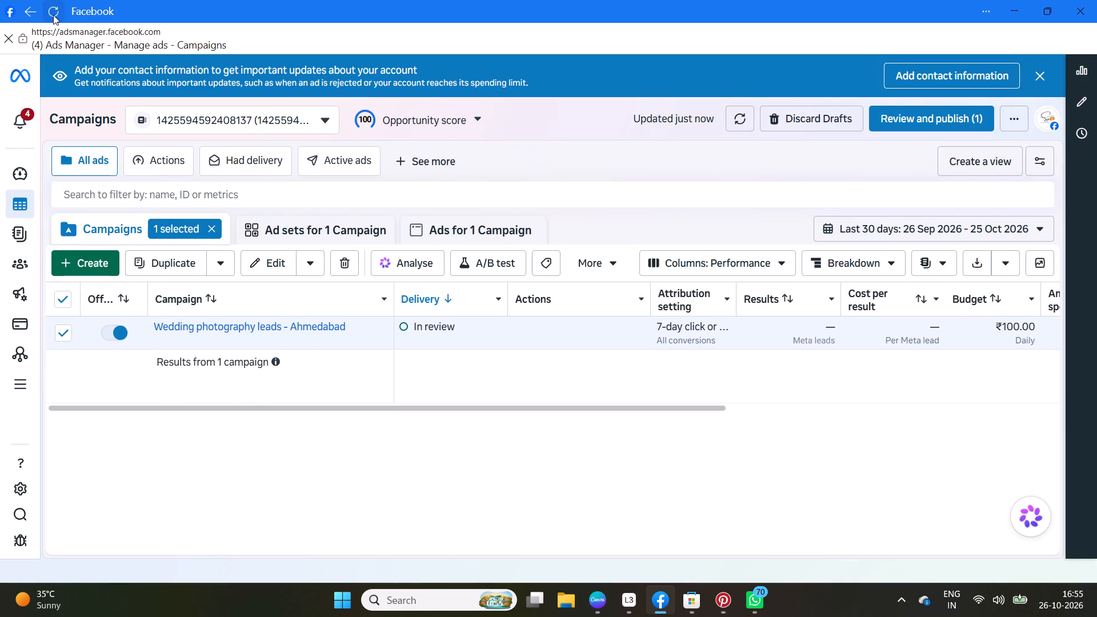
click(53, 15)
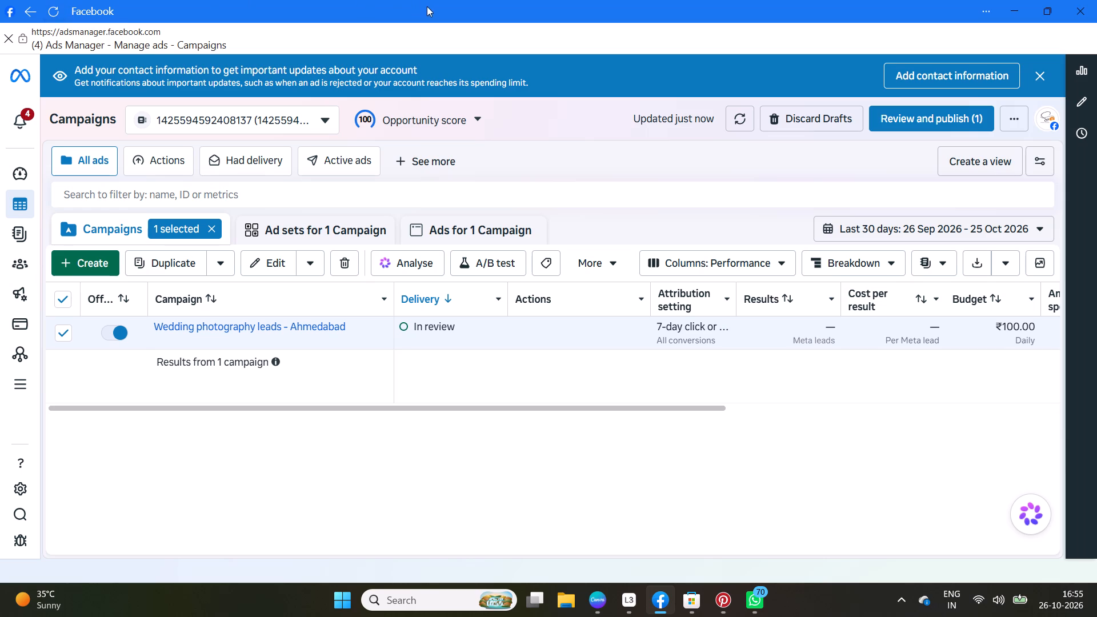
Review the draft items and publish the creative update to the Sp Photorapher - WEDDING Ad.
click(961, 120)
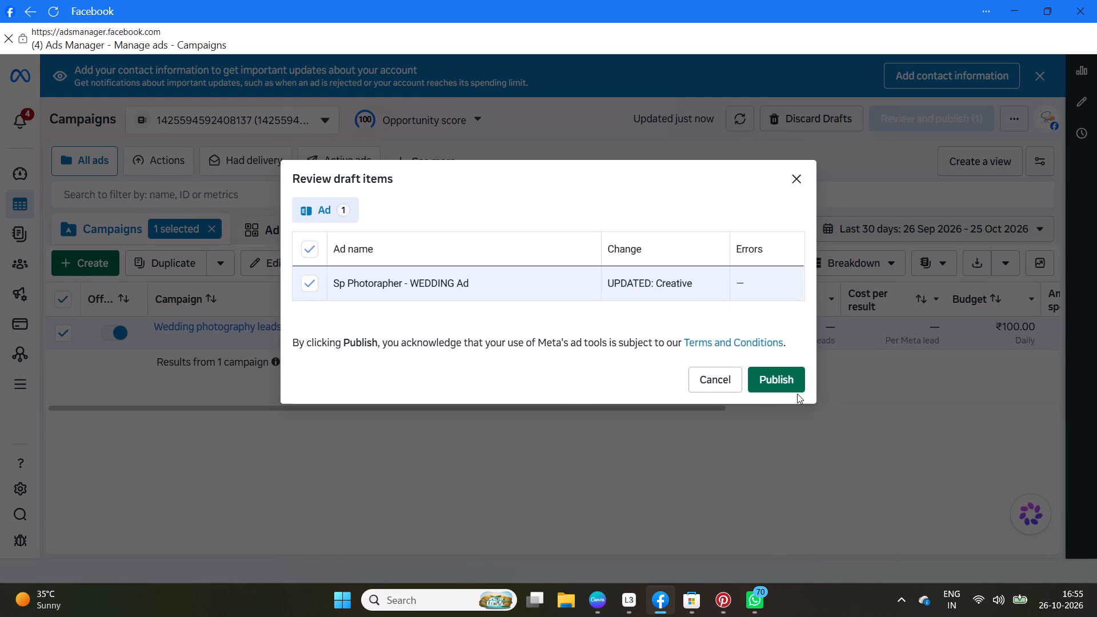
click(716, 380)
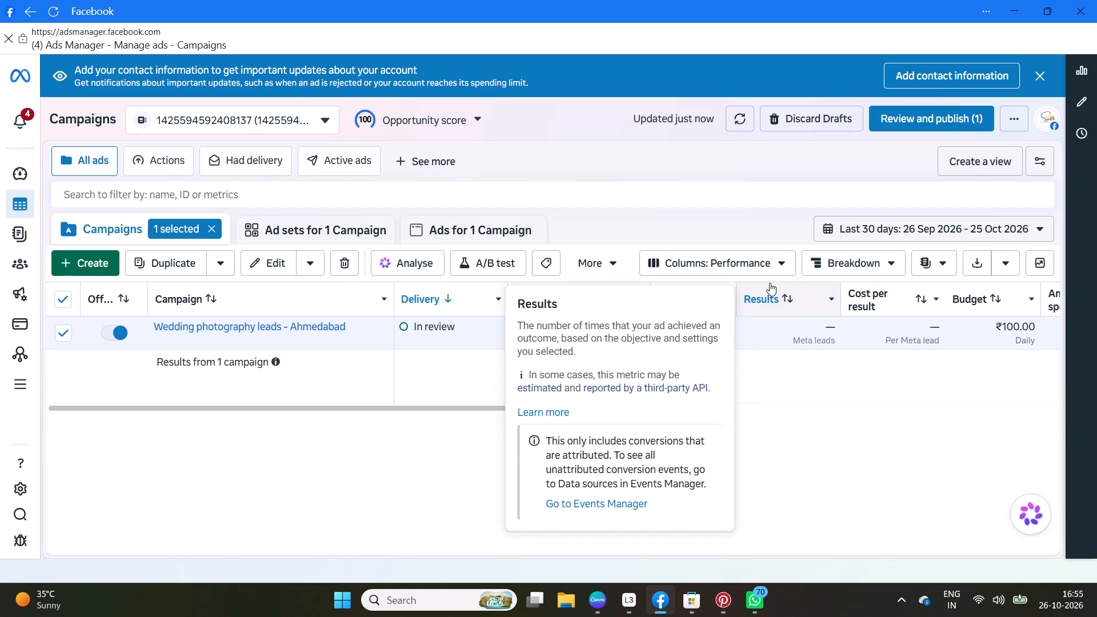
click(946, 117)
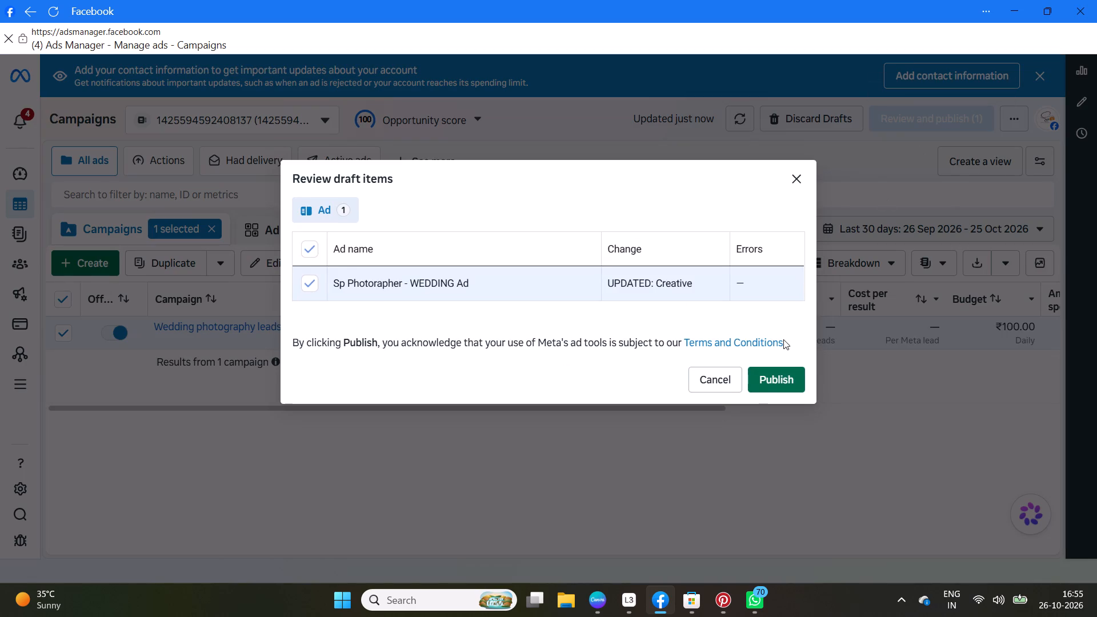
click(773, 378)
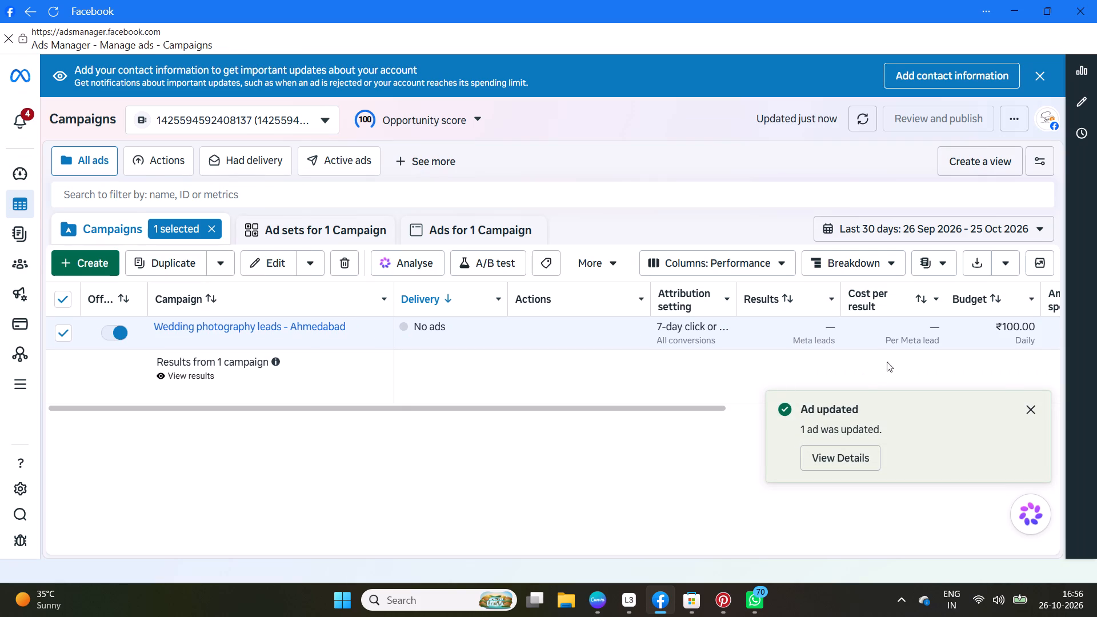
click(1038, 406)
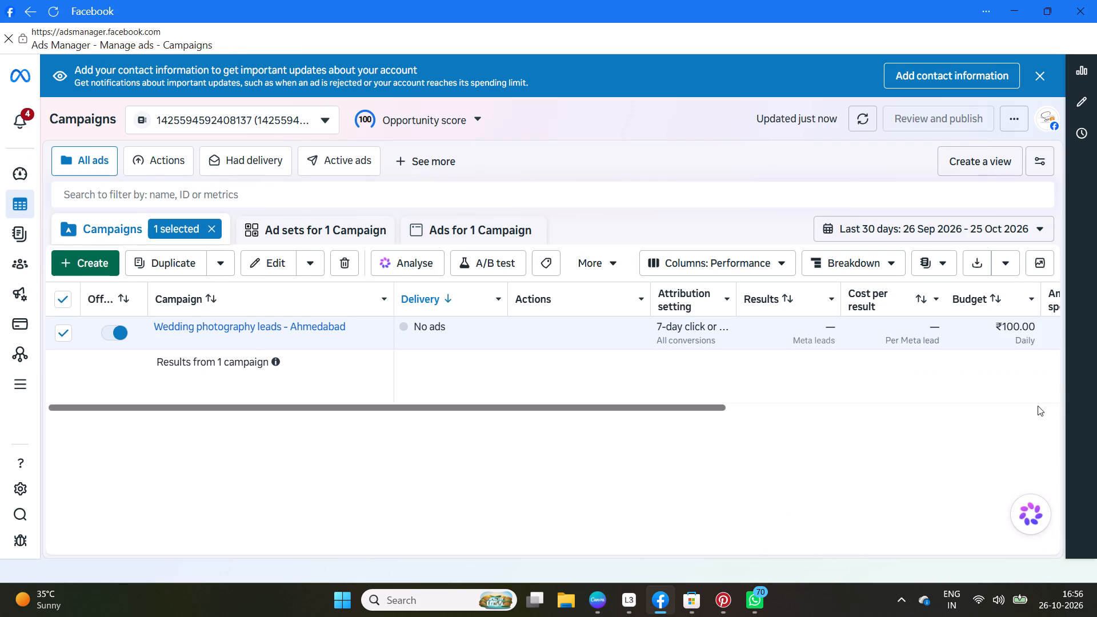
Reload the Campaigns overview to check the delivery status of the Wedding photography leads - Ahmedabad campaign.
click(47, 5)
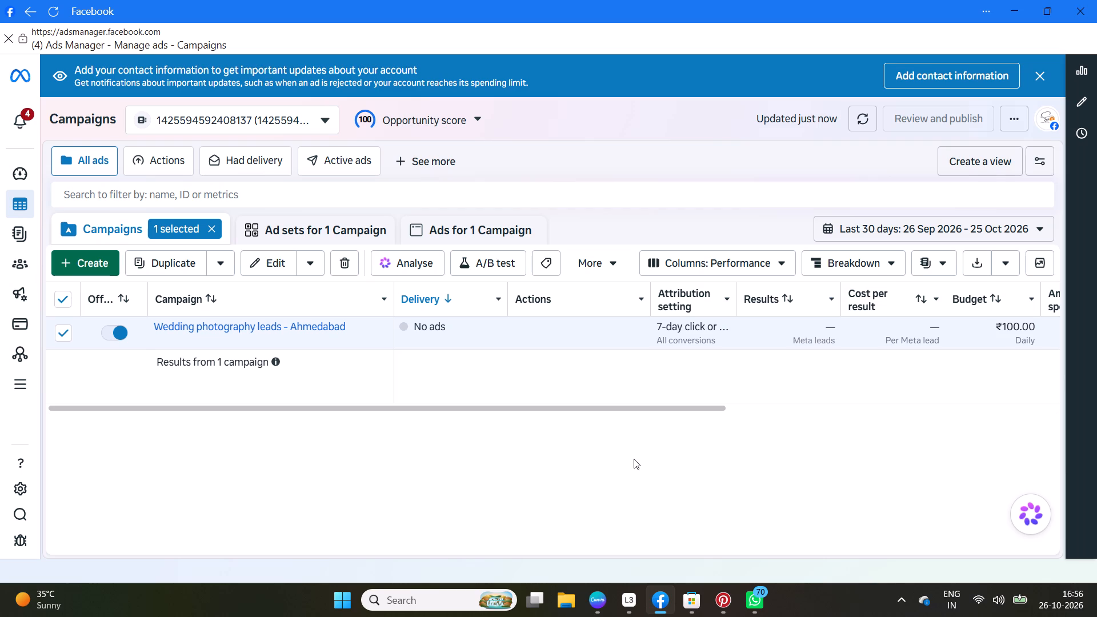
click(52, 14)
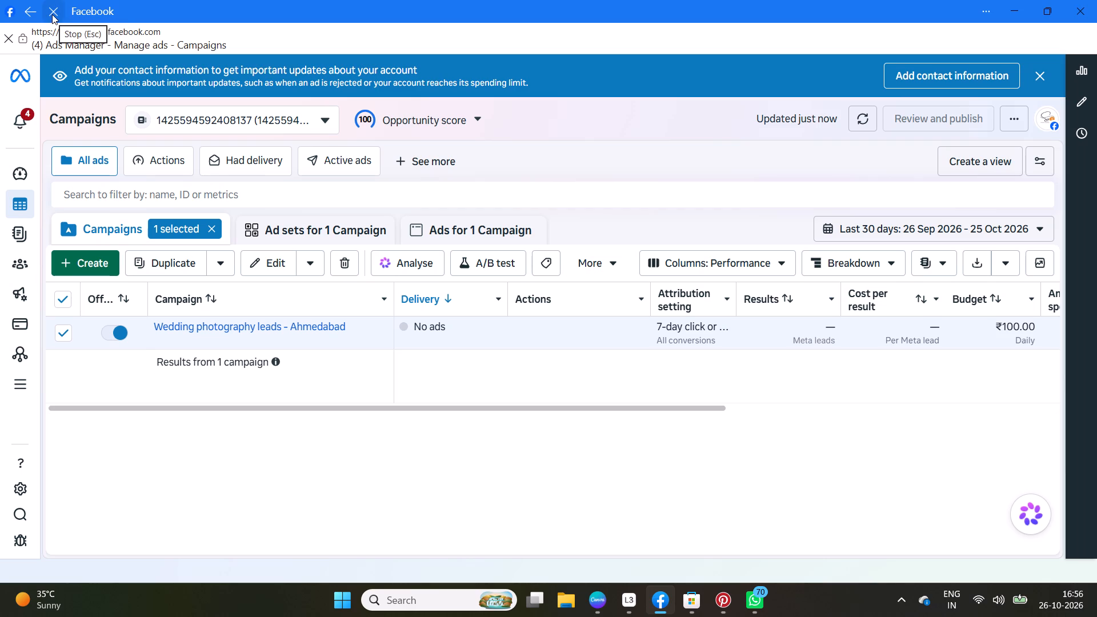